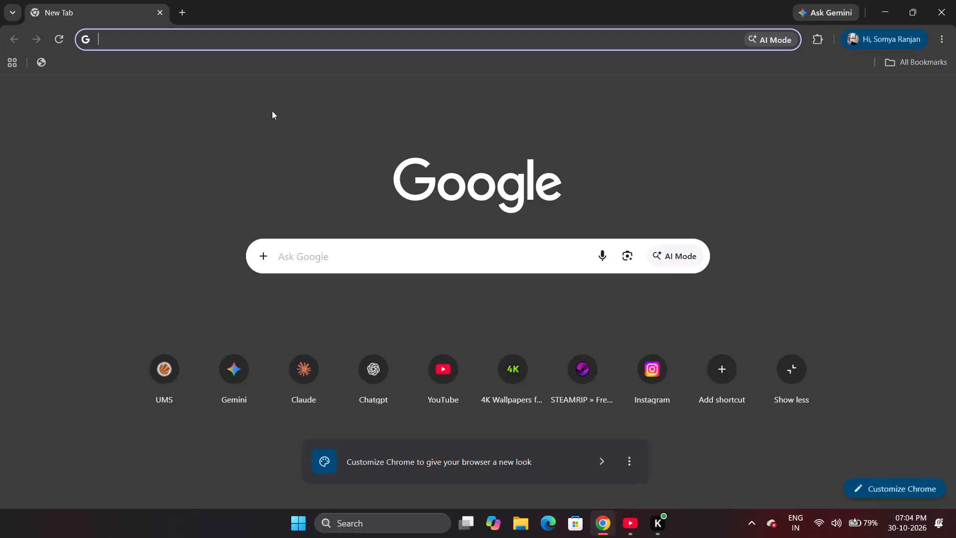
# Search Google for fontstruct and open the FontStruct | Build, Share, Download Fonts website from the results.
pyautogui.click(314, 261)
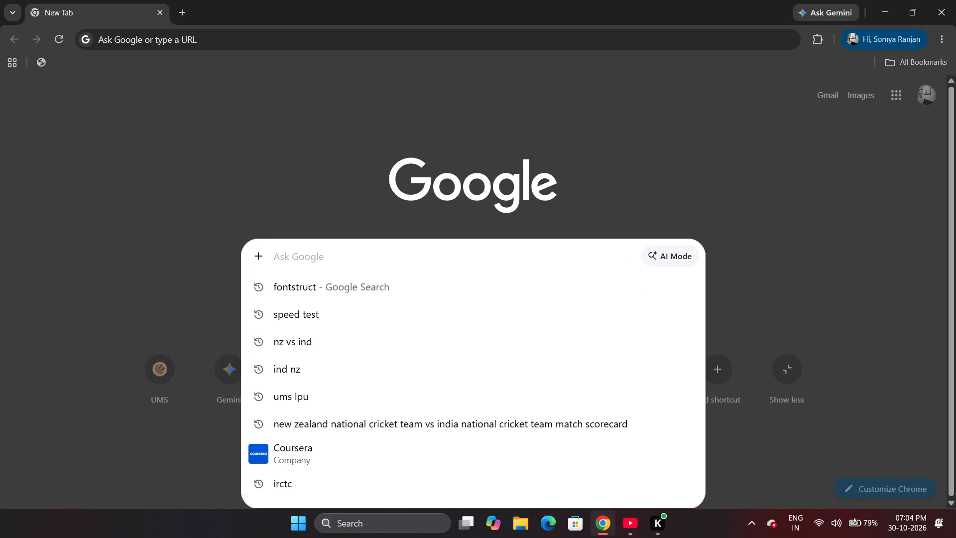
pyautogui.click(208, 271)
pyautogui.click(309, 259)
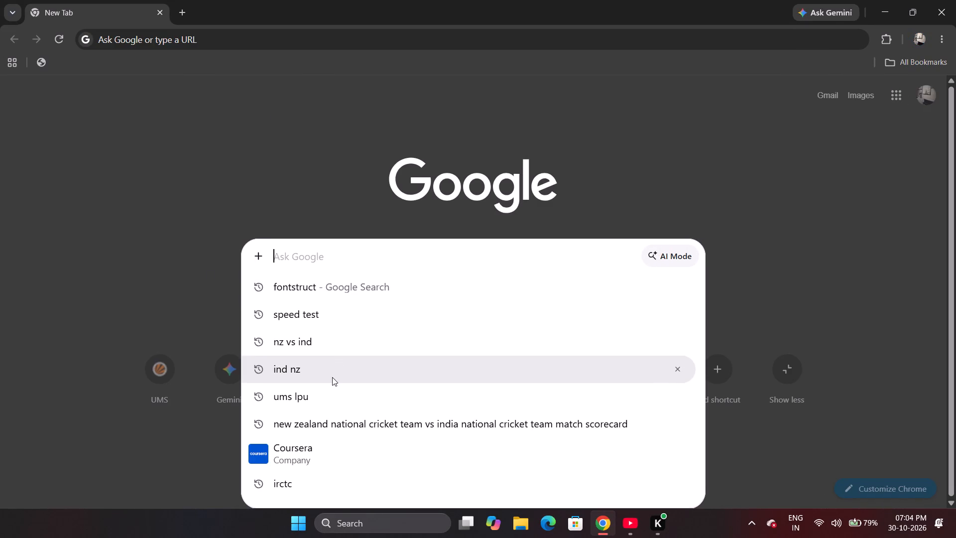
pyautogui.press('f')
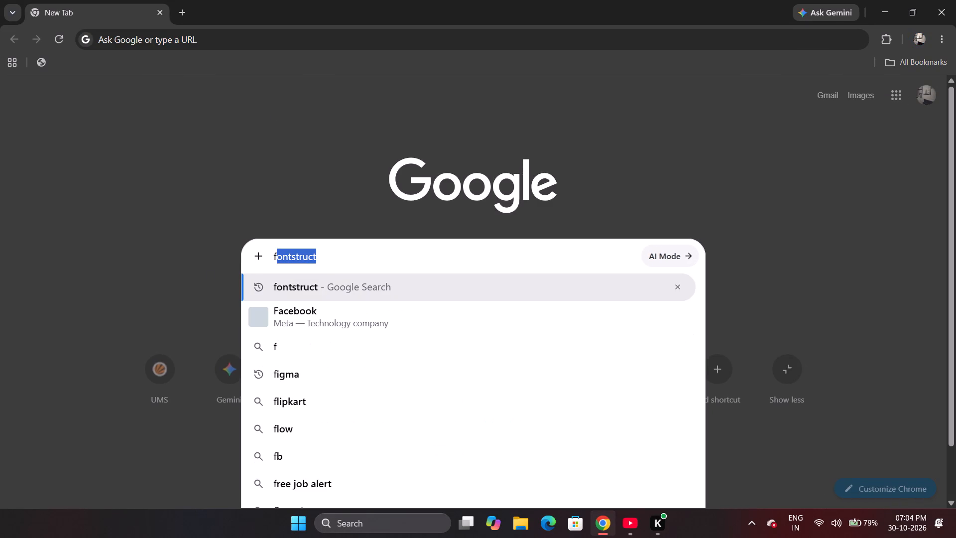
pyautogui.press('Return')
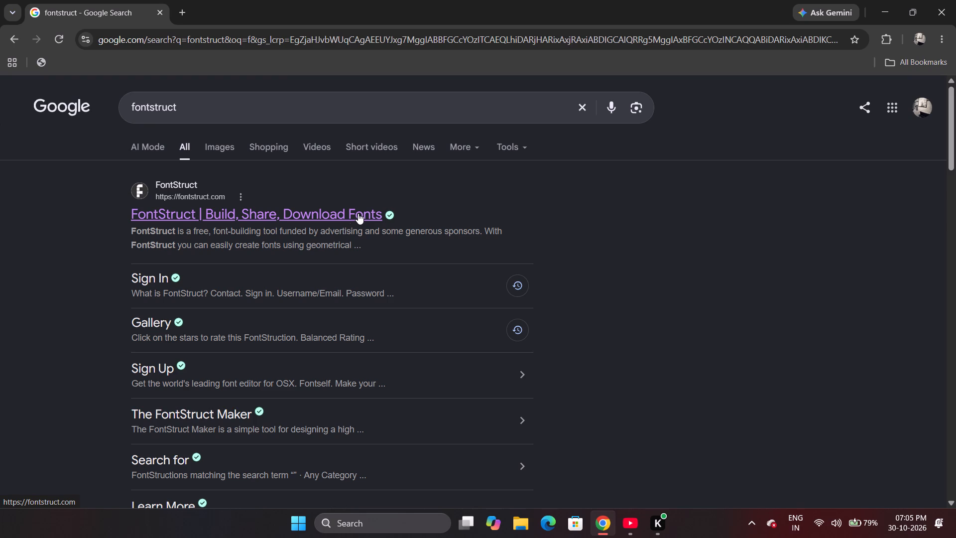
pyautogui.click(313, 211)
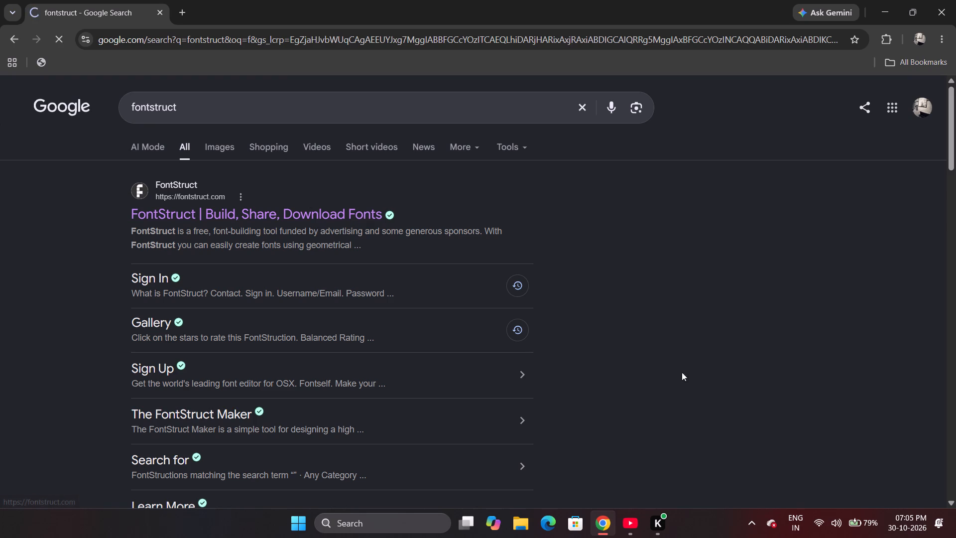
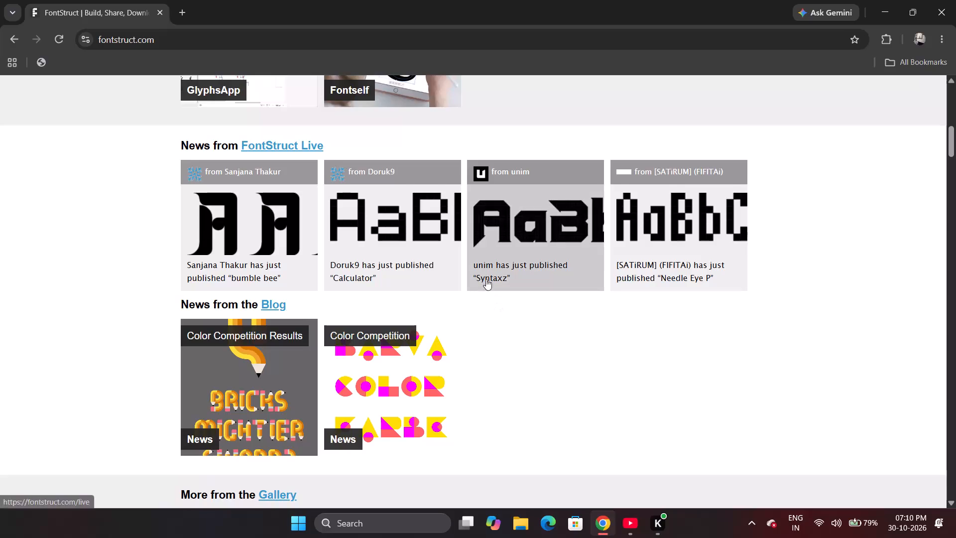
# Open the Vexon font from My FontStructions for editing in the FontStructor.
pyautogui.scroll(3, 487, 267)
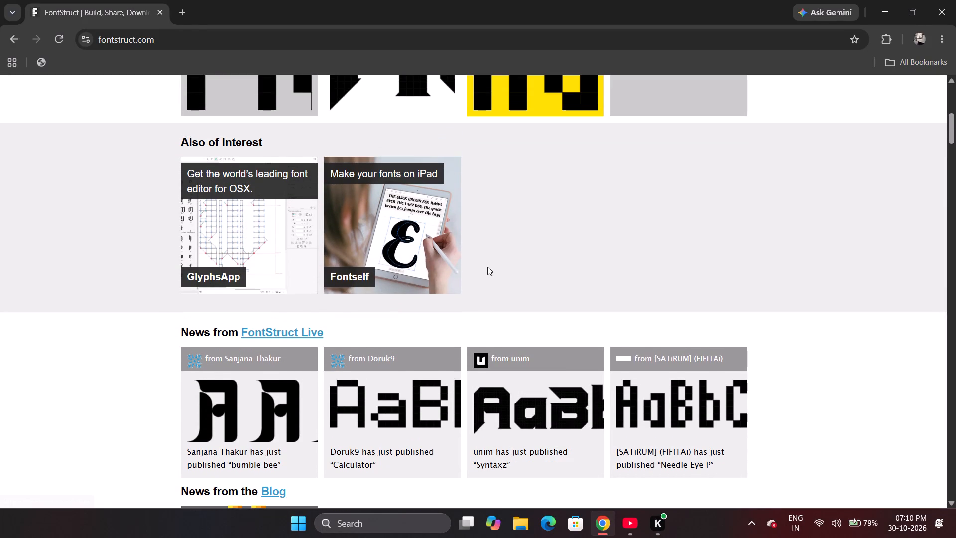
pyautogui.scroll(3, 487, 267)
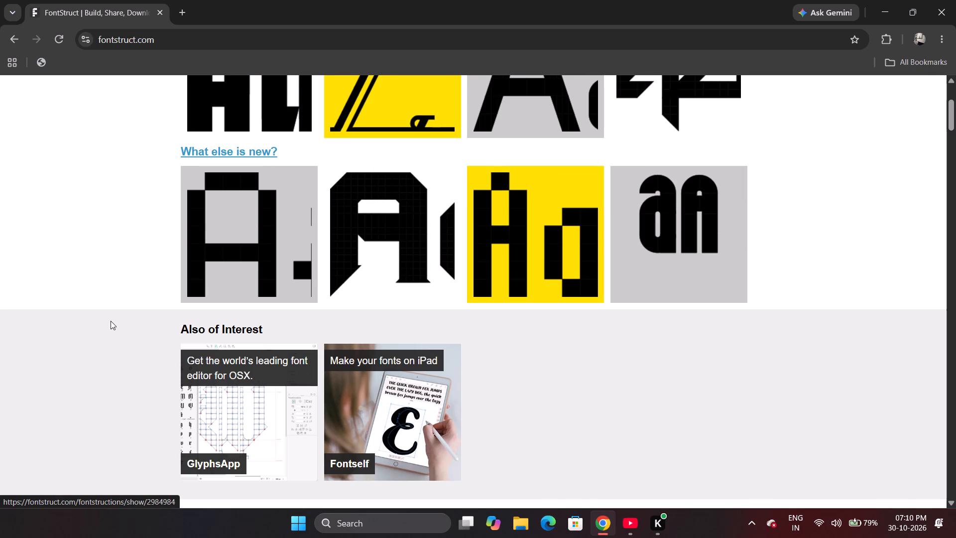
pyautogui.scroll(3, 111, 321)
pyautogui.scroll(-6, 112, 323)
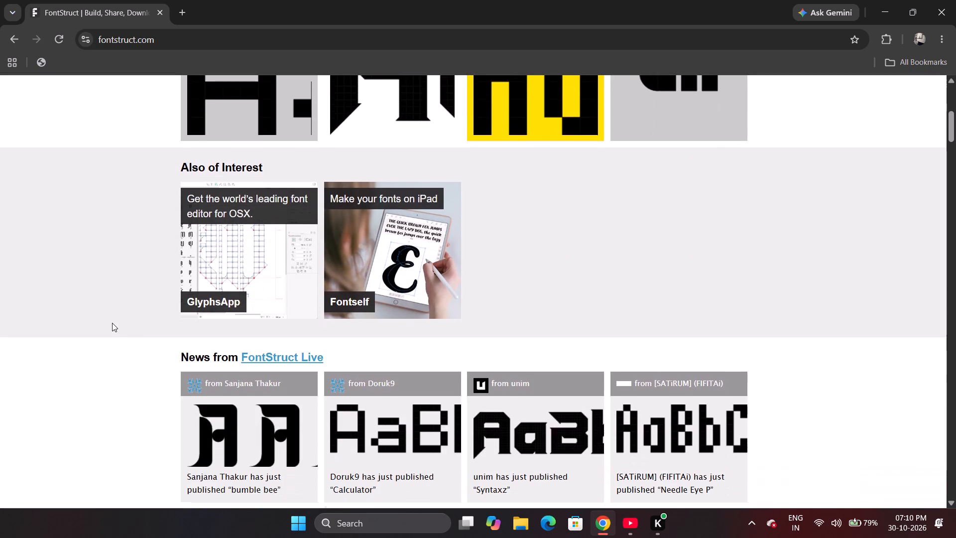
pyautogui.scroll(4, 113, 323)
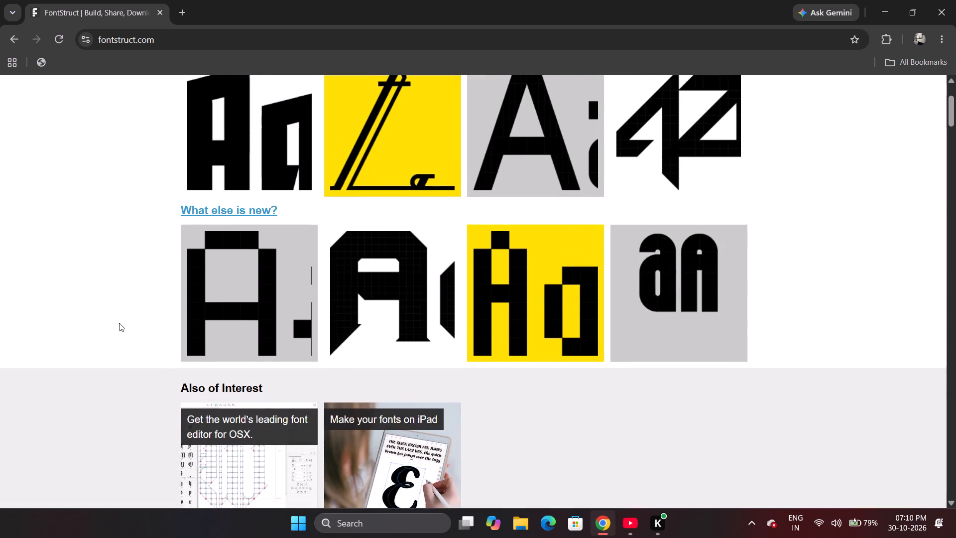
pyautogui.scroll(5, 120, 321)
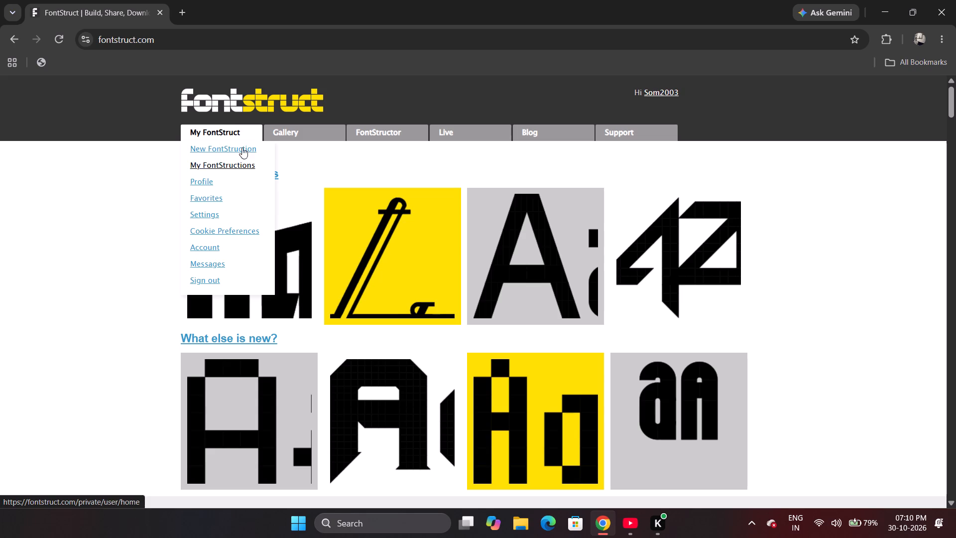
pyautogui.click(238, 137)
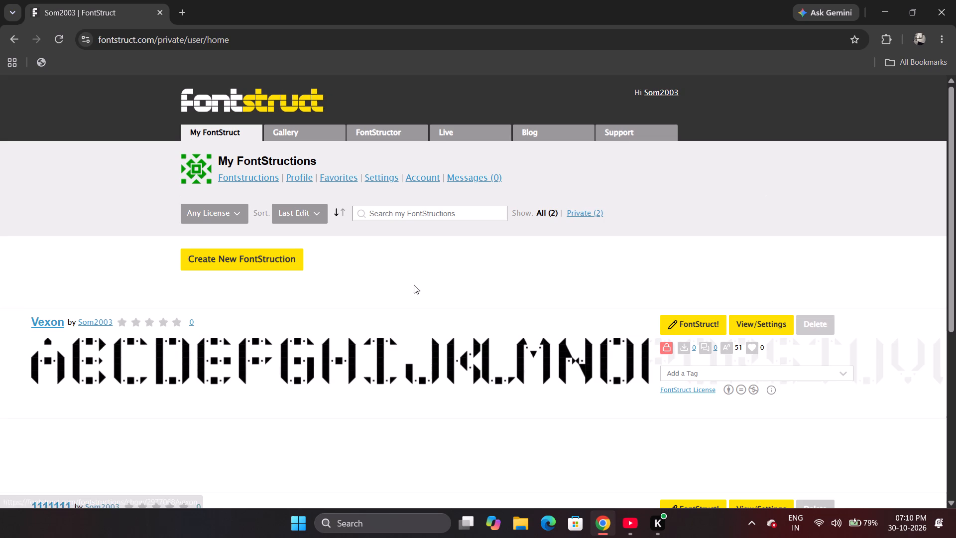
pyautogui.click(702, 320)
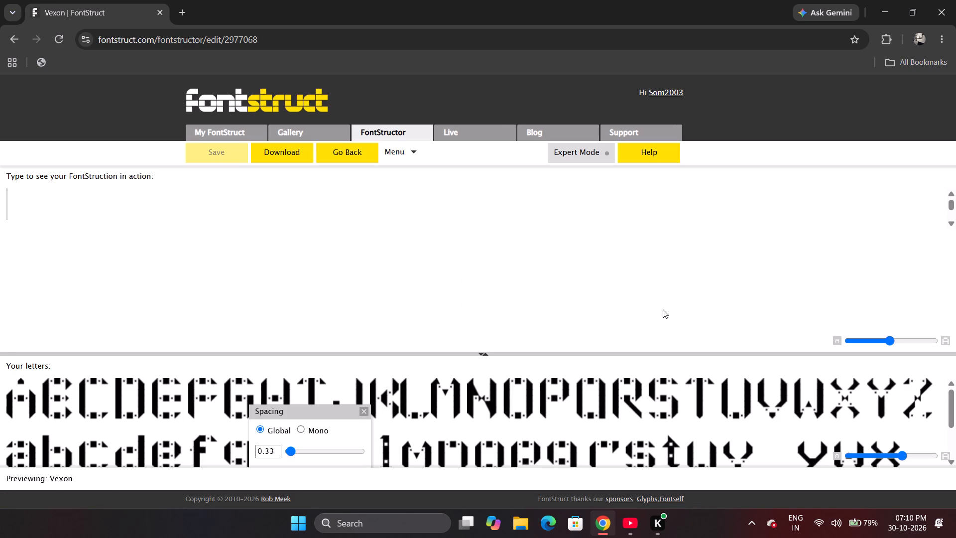
# Enlarge the letter overview in the preview to examine all of Vexon's glyphs, and return to the glyph editor.
pyautogui.scroll(-4, 656, 330)
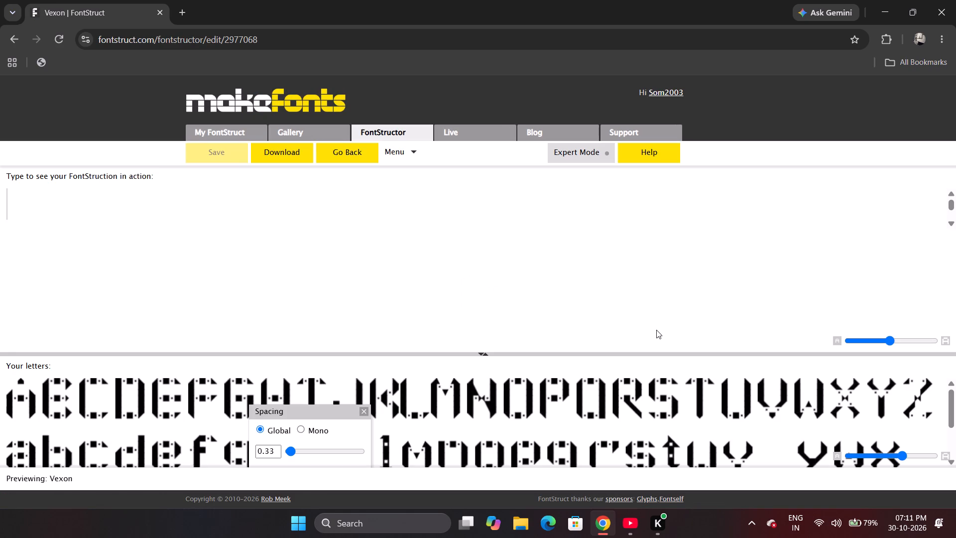
pyautogui.scroll(-1, 754, 383)
pyautogui.moveTo(730, 352); pyautogui.dragTo(737, 213)
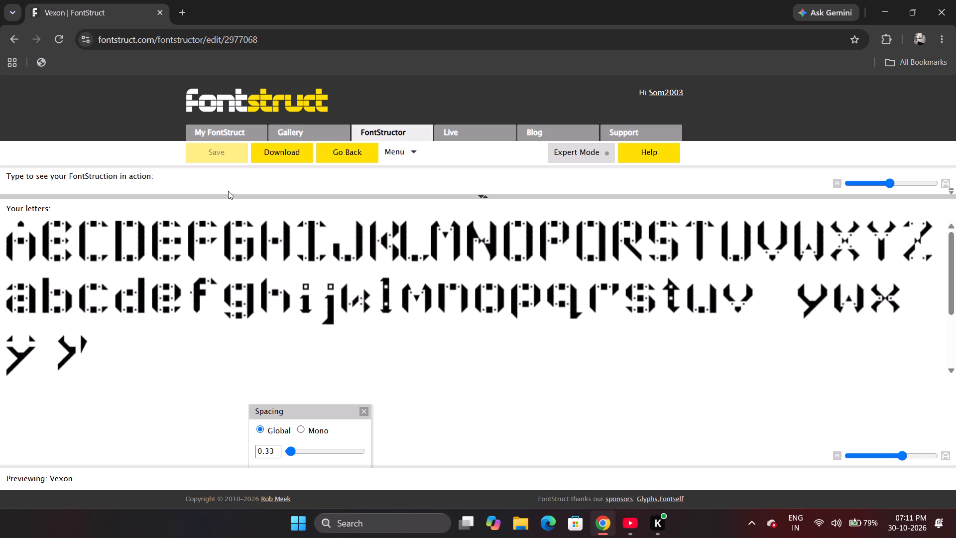
pyautogui.click(325, 150)
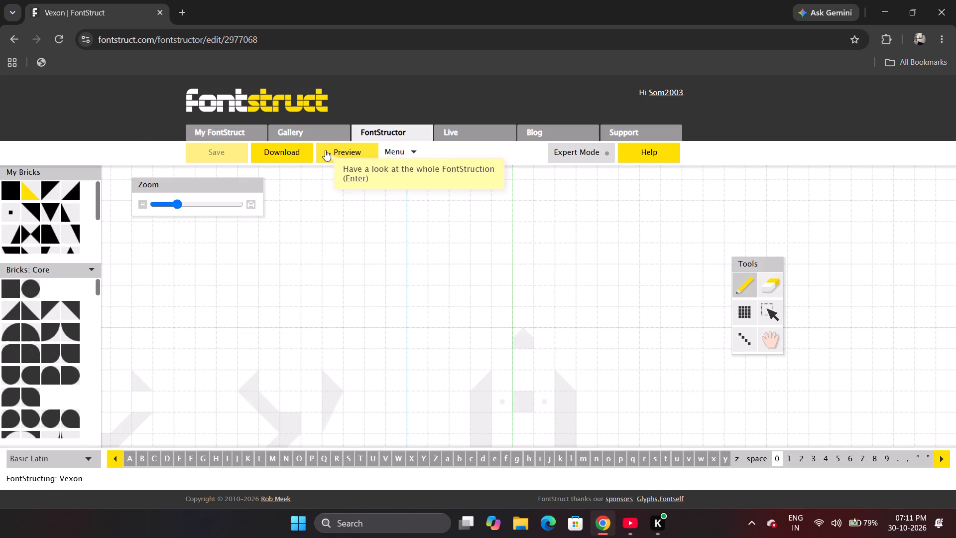
# Examine the small z, small y and capital Z glyphs to see which bricks are drawn or missing.
pyautogui.click(735, 460)
pyautogui.click(729, 456)
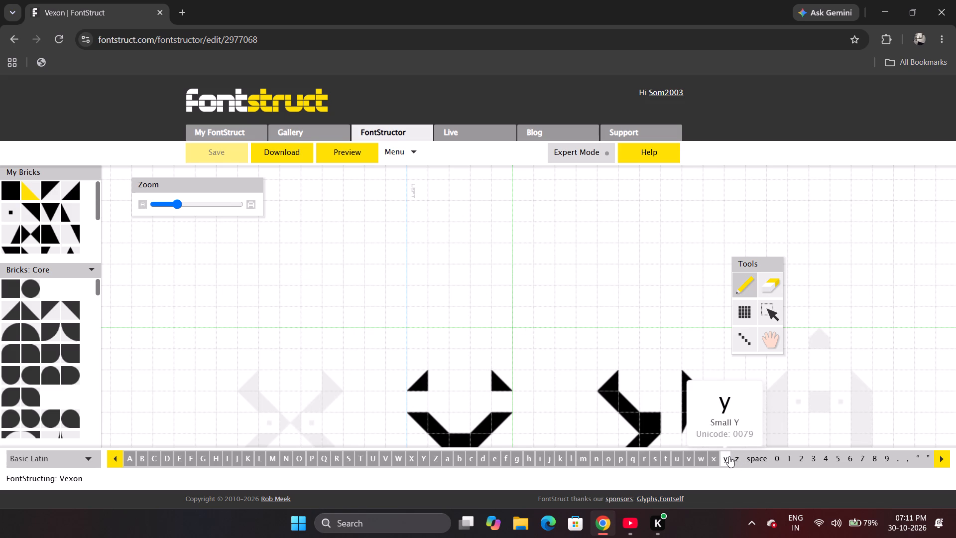
pyautogui.scroll(-2, 606, 328)
pyautogui.scroll(2, 606, 327)
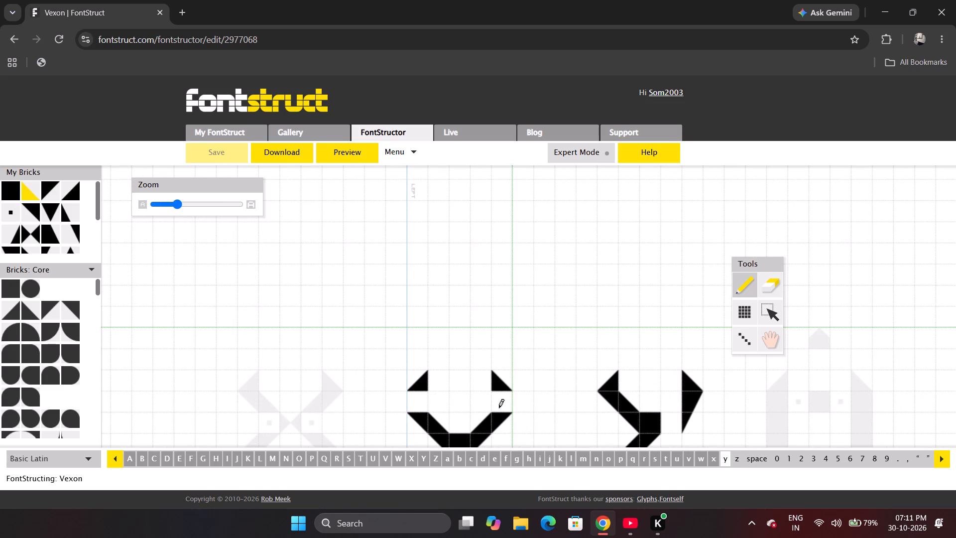
pyautogui.click(439, 456)
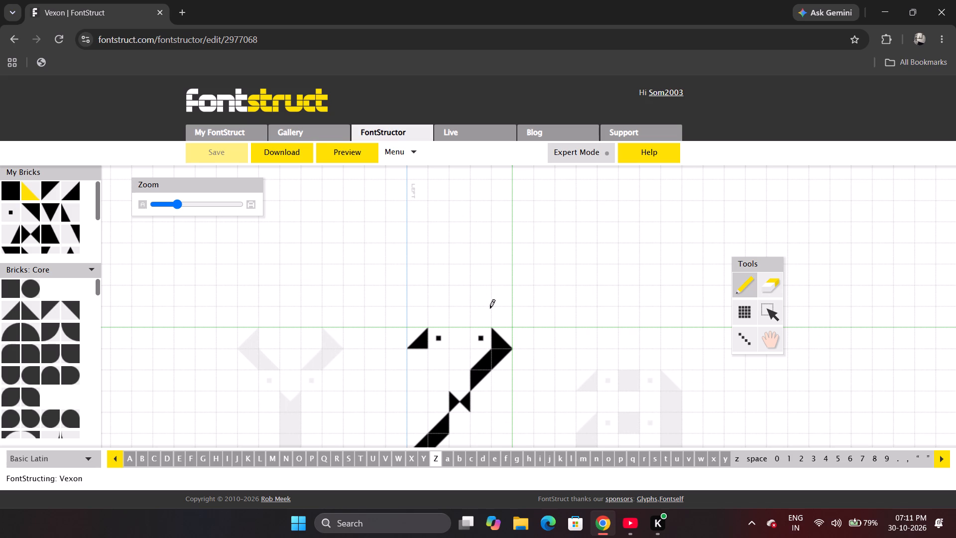
pyautogui.scroll(-2, 490, 308)
pyautogui.scroll(2, 473, 387)
pyautogui.press('space')
pyautogui.press('space')
pyautogui.press('space')
pyautogui.press('space')
pyautogui.press('space')
pyautogui.press('space')
pyautogui.press('space')
pyautogui.press('space')
pyautogui.press('space')
pyautogui.press('space')
pyautogui.press('space')
pyautogui.press('space')
pyautogui.press('space')
pyautogui.press('space')
pyautogui.press('space')
pyautogui.press('space')
pyautogui.press('space')
pyautogui.press('space')
pyautogui.press('space')
pyautogui.moveTo(523, 373); pyautogui.dragTo(548, 263)
pyautogui.click(733, 460)
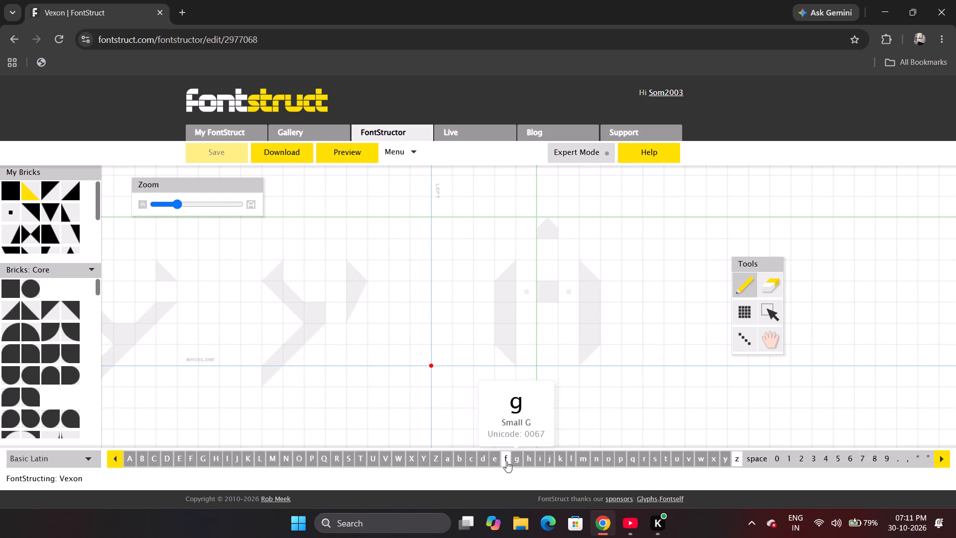
# In small y, fill the gap in each arm with a solid square brick and add a small dot brick on each side of the centre block.
pyautogui.click(725, 461)
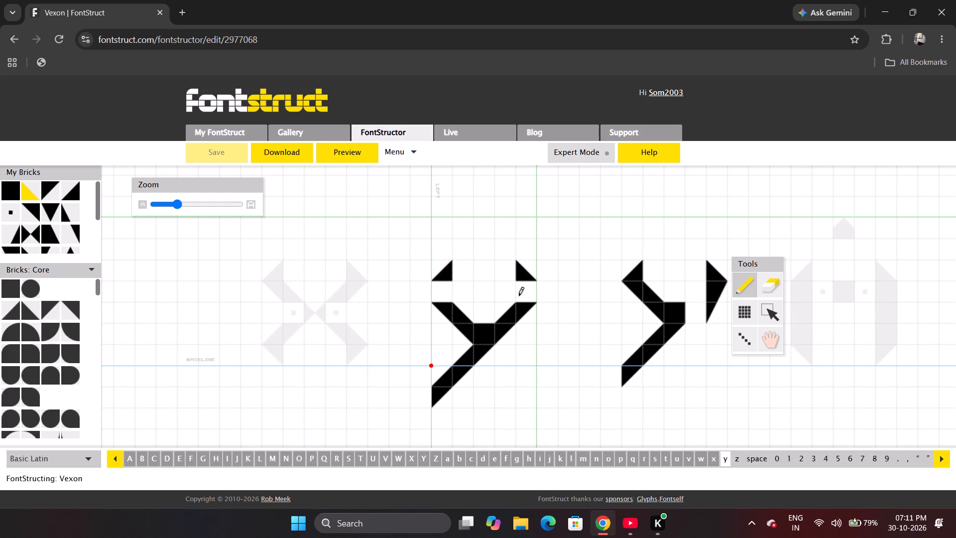
pyautogui.click(4, 183)
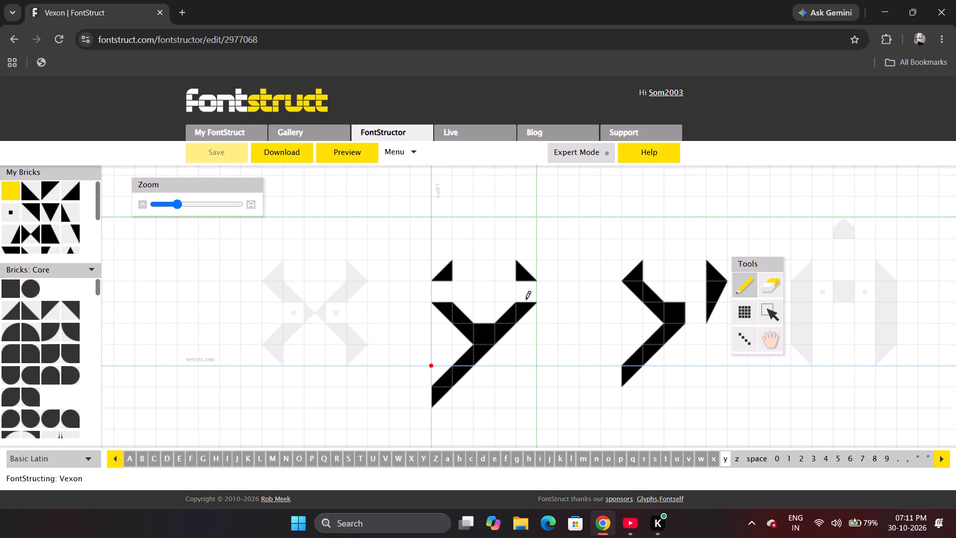
pyautogui.click(522, 297)
pyautogui.click(436, 288)
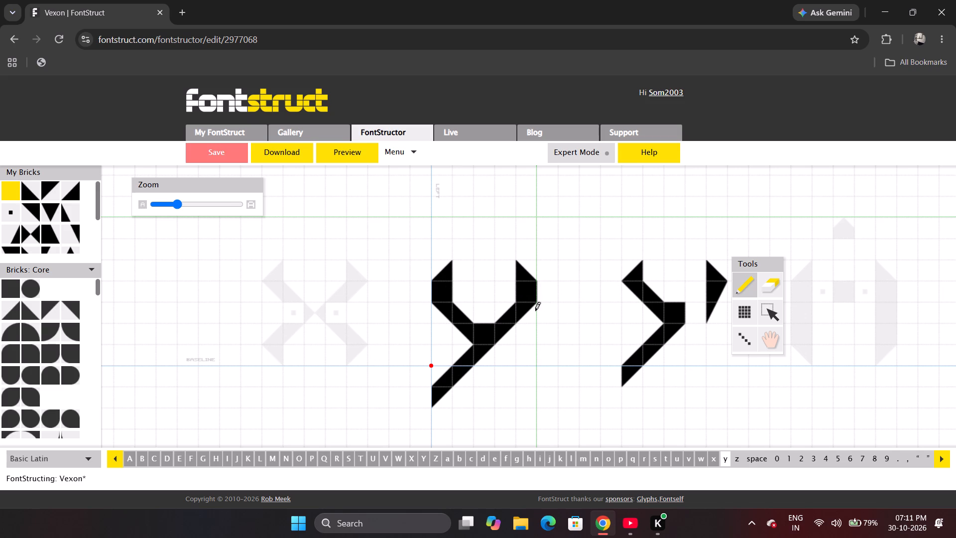
pyautogui.click(3, 217)
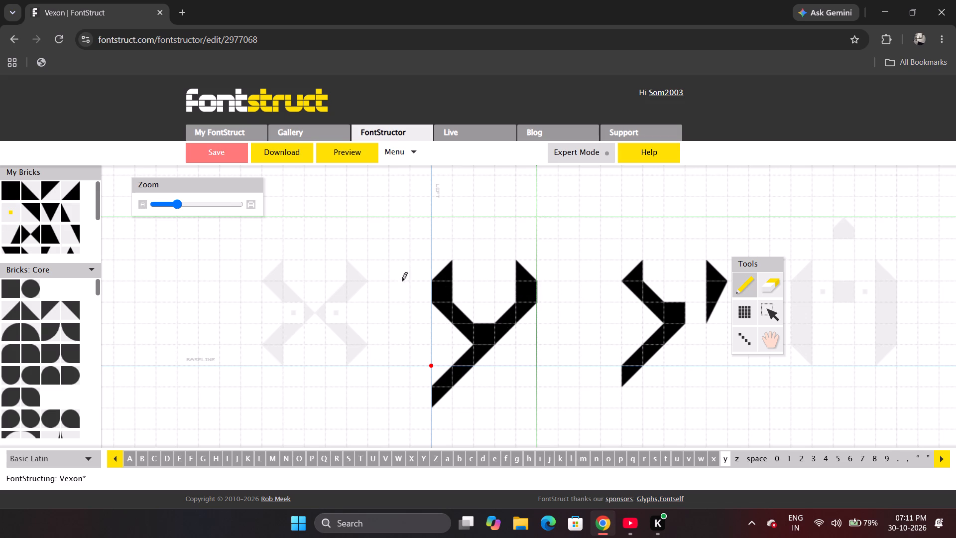
pyautogui.click(501, 329)
pyautogui.click(463, 332)
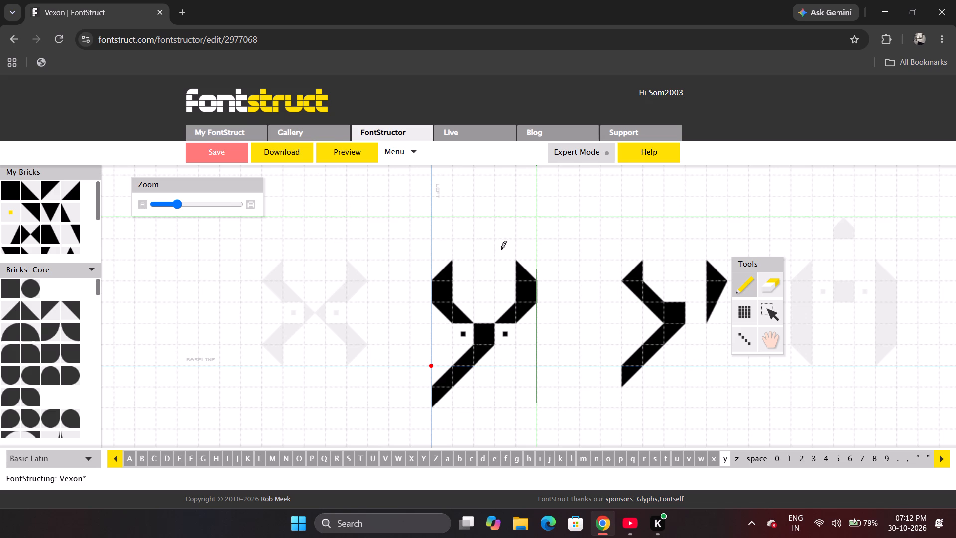
# Preview the font to check the small y among the other letters, and return to the glyph editor.
pyautogui.click(344, 152)
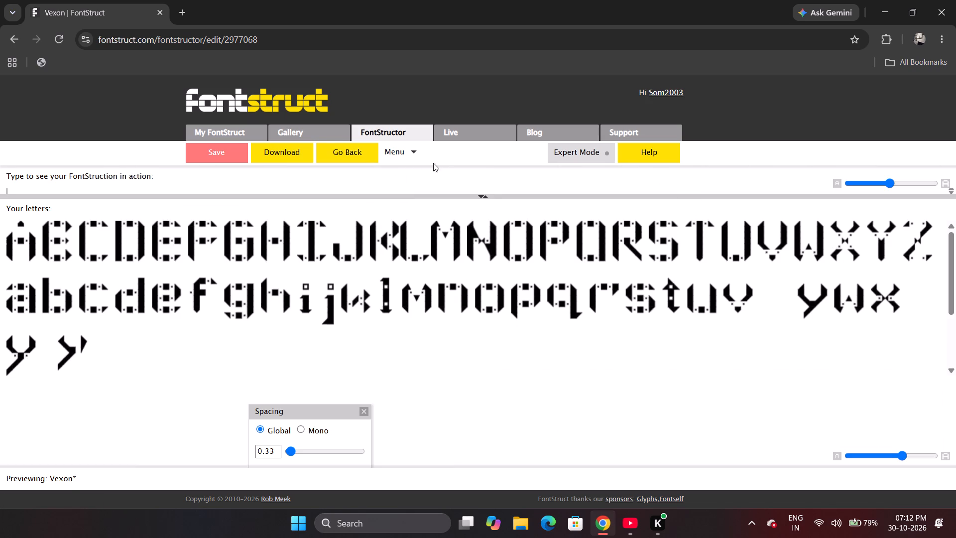
pyautogui.click(366, 158)
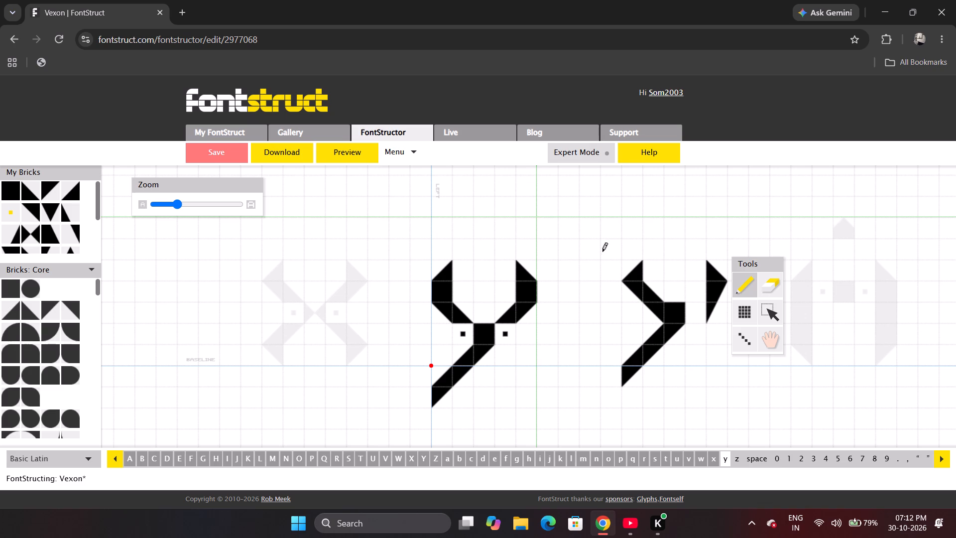
# Erase the leftover alternative y shape beside the small y glyph.
pyautogui.keyDown('ctrl'); pyautogui.click(602, 251); pyautogui.keyUp('ctrl')
pyautogui.press('z')
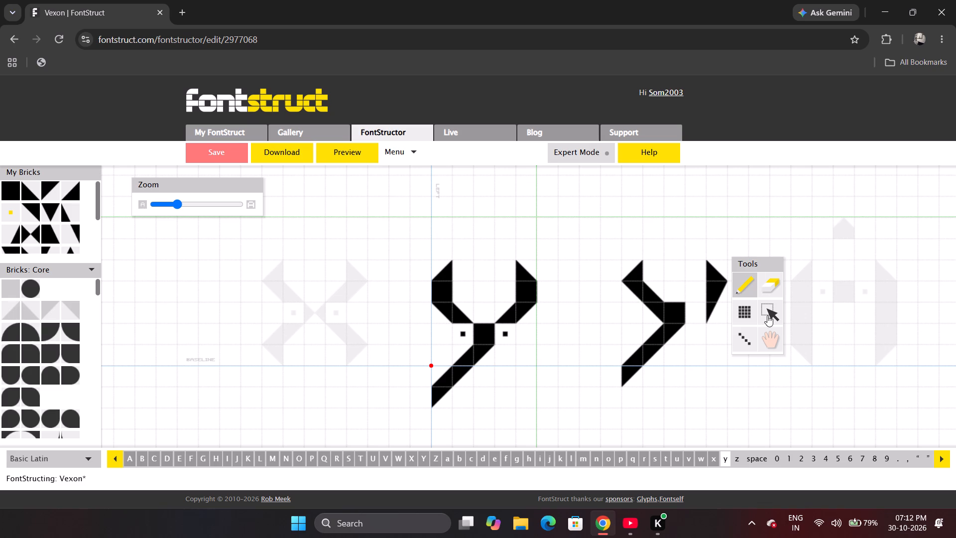
pyautogui.click(763, 289)
pyautogui.moveTo(591, 247); pyautogui.dragTo(758, 409)
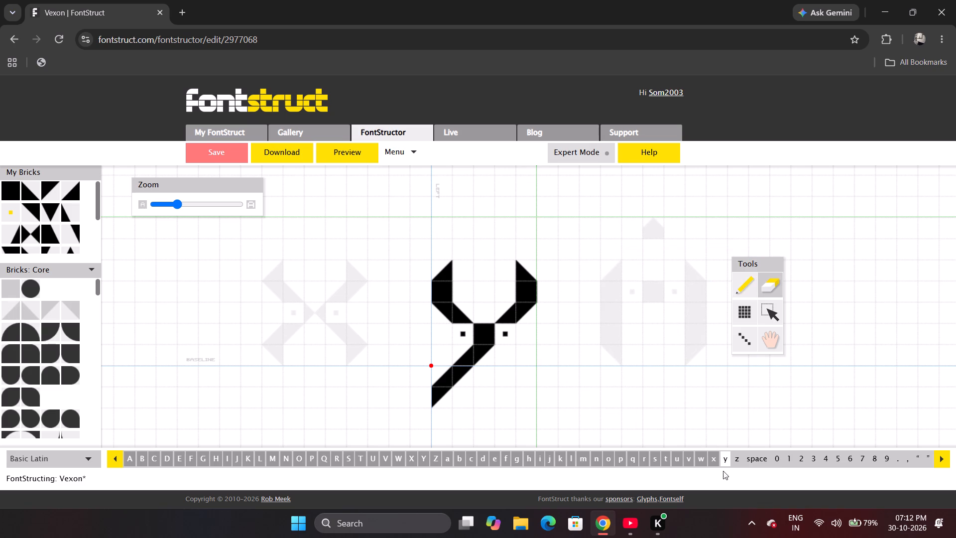
# Erase the extra y shape drawn beside the small v glyph.
pyautogui.click(692, 460)
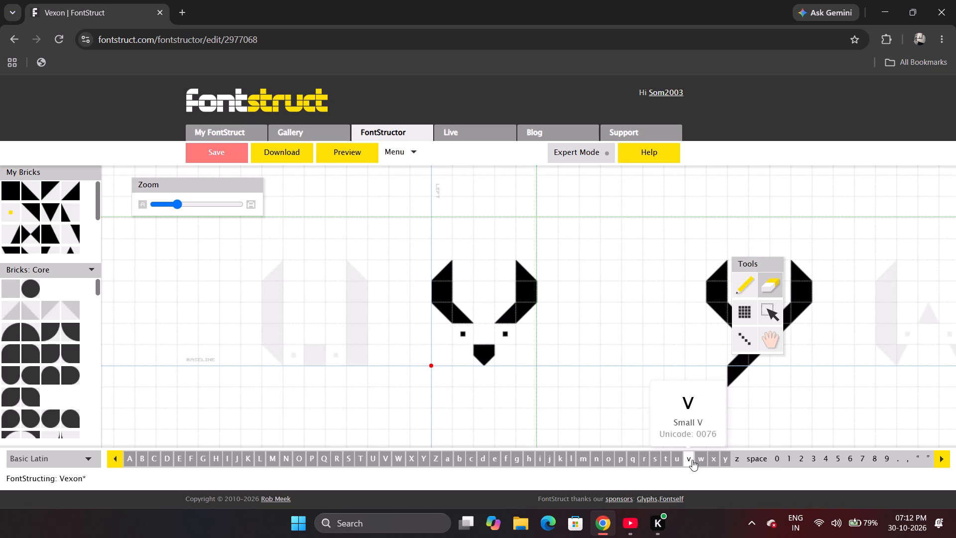
pyautogui.moveTo(645, 213); pyautogui.dragTo(839, 462)
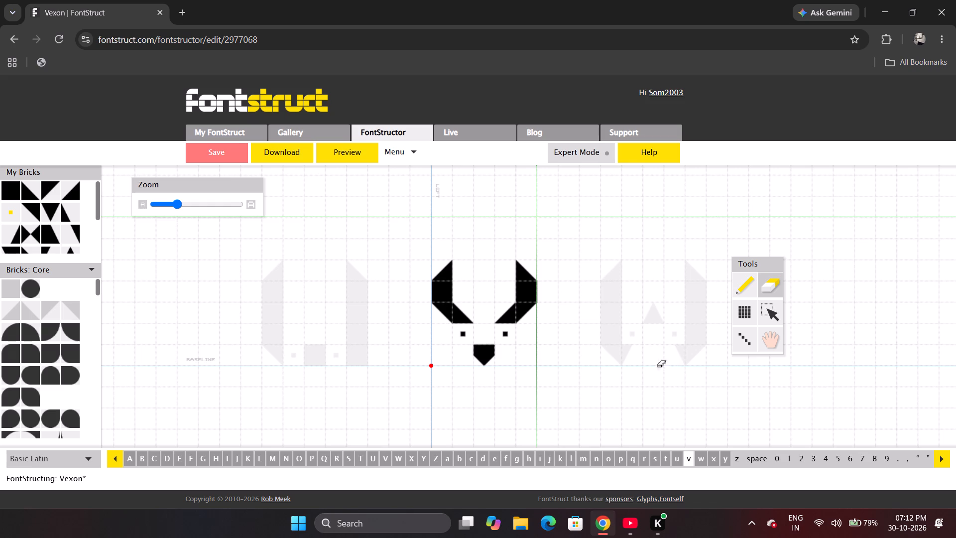
# Go through small w, x and y to check for leftover shapes, and save the font.
pyautogui.press('Right')
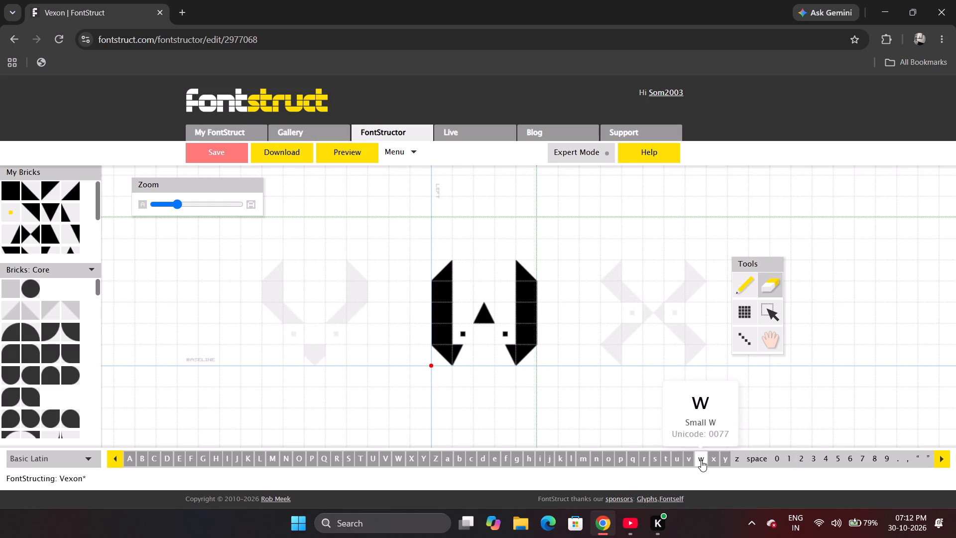
pyautogui.press('Right')
pyautogui.press('Right')
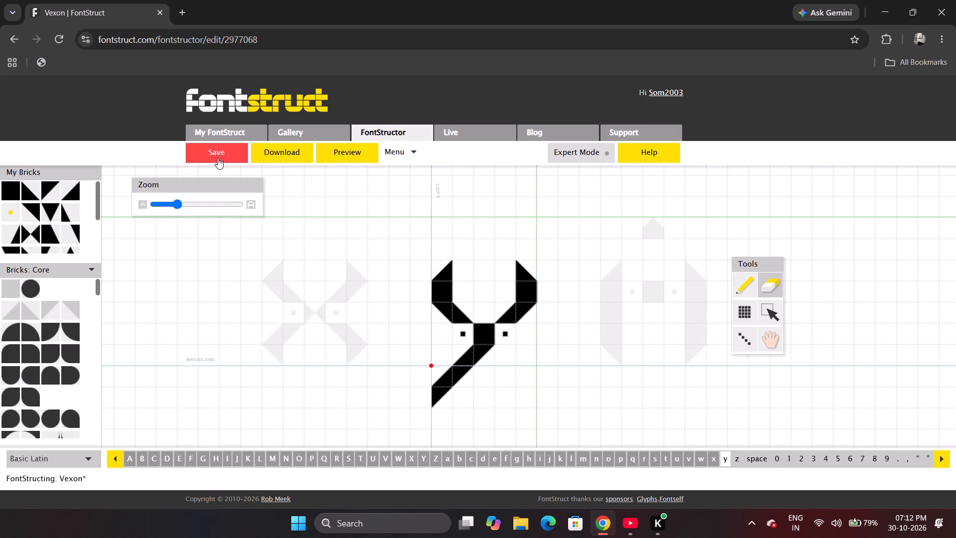
pyautogui.click(218, 158)
# Preview the full alphabet to check the spacing of the cleaned-up lowercase letters, and return to the glyph editor.
pyautogui.click(345, 156)
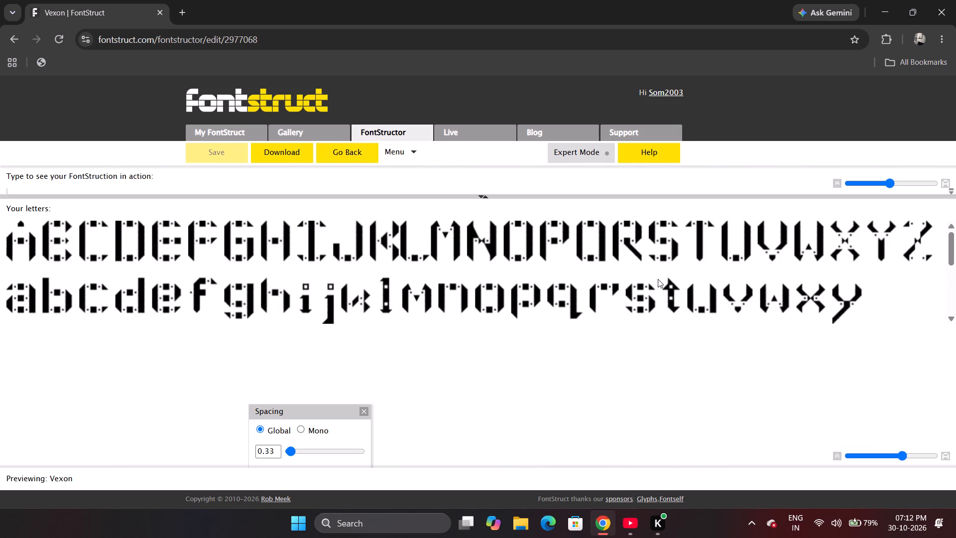
pyautogui.click(341, 159)
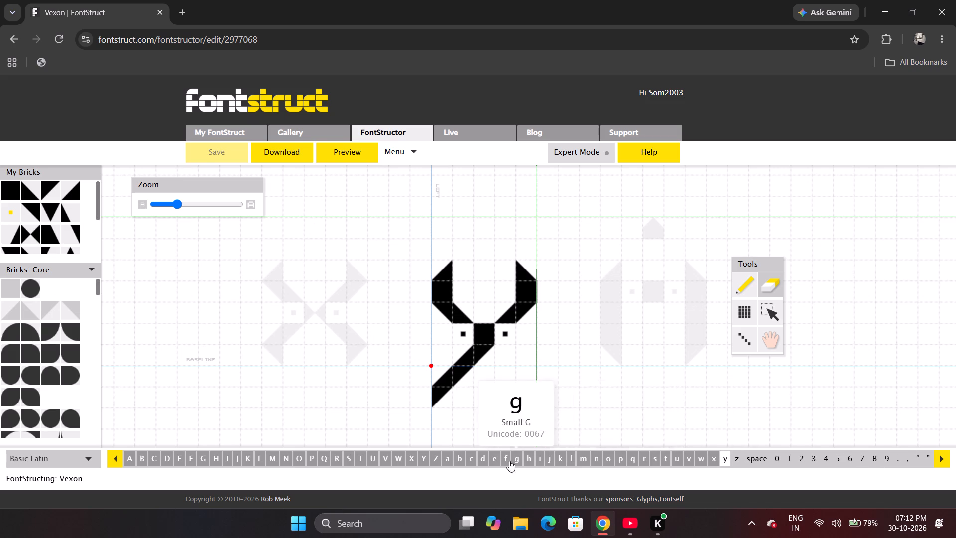
# Open the empty small z glyph after checking capital Z, and set up an enlarged full-screen view of its grid.
pyautogui.click(438, 457)
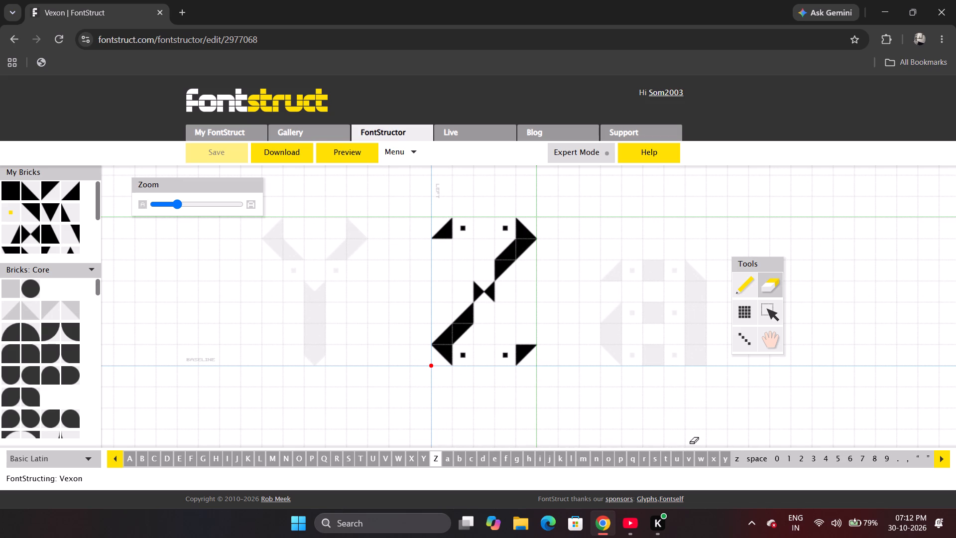
pyautogui.click(737, 460)
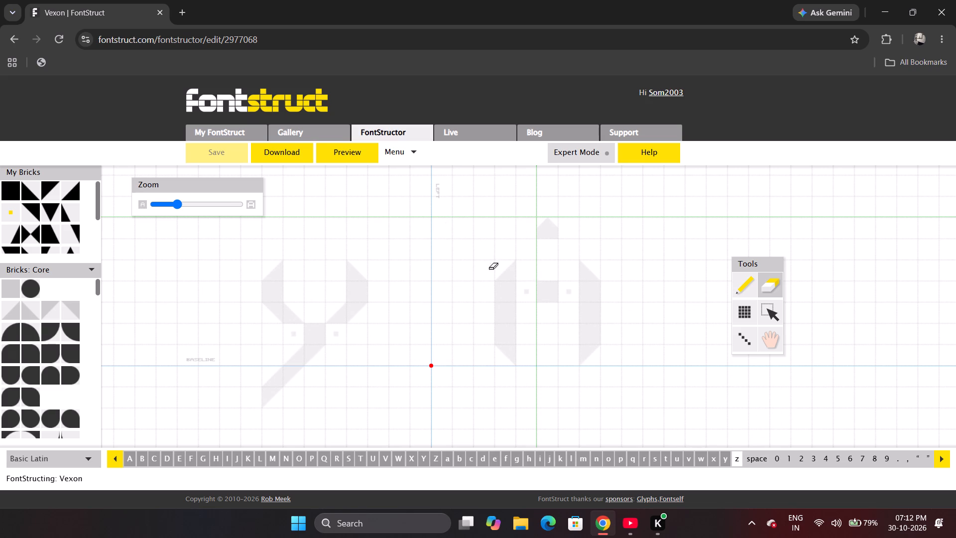
pyautogui.press('space')
pyautogui.press('space')
pyautogui.press('space')
pyautogui.press('space')
pyautogui.press('space')
pyautogui.press('space')
pyautogui.press('space')
pyautogui.press('space')
pyautogui.press('space')
pyautogui.press('space')
pyautogui.moveTo(556, 292); pyautogui.dragTo(538, 318)
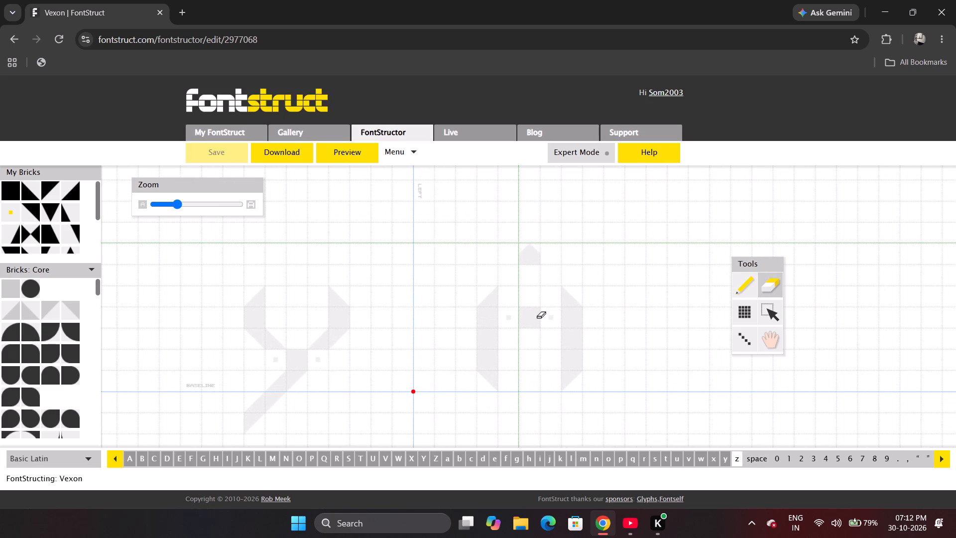
pyautogui.hotkey('shift', 'f')
pyautogui.press('space')
pyautogui.press('space')
pyautogui.press('space')
pyautogui.press('space')
pyautogui.press('space')
pyautogui.press('space')
pyautogui.press('space')
pyautogui.press('space')
pyautogui.press('space')
pyautogui.press('space')
pyautogui.press('space')
pyautogui.press('space')
pyautogui.press('space')
pyautogui.press('space')
pyautogui.press('space')
pyautogui.press('space')
pyautogui.press('space')
pyautogui.press('space')
pyautogui.press('space')
pyautogui.press('space')
pyautogui.moveTo(519, 271); pyautogui.dragTo(540, 351)
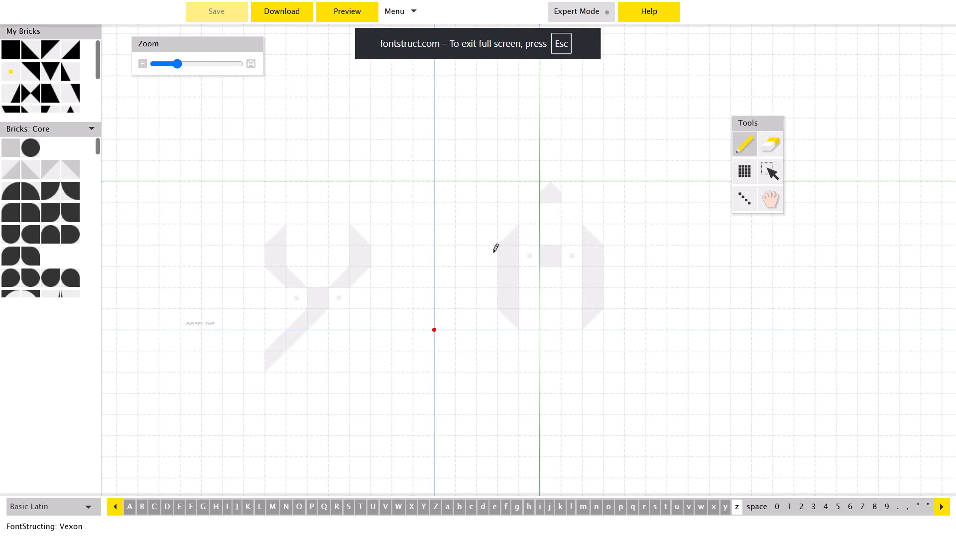
pyautogui.scroll(1, 493, 252)
pyautogui.press('space')
pyautogui.press('space')
pyautogui.press('space')
pyautogui.press('space')
pyautogui.press('space')
pyautogui.press('space')
pyautogui.press('space')
pyautogui.moveTo(533, 243); pyautogui.dragTo(490, 282)
pyautogui.press('space')
pyautogui.moveTo(494, 268); pyautogui.dragTo(523, 274)
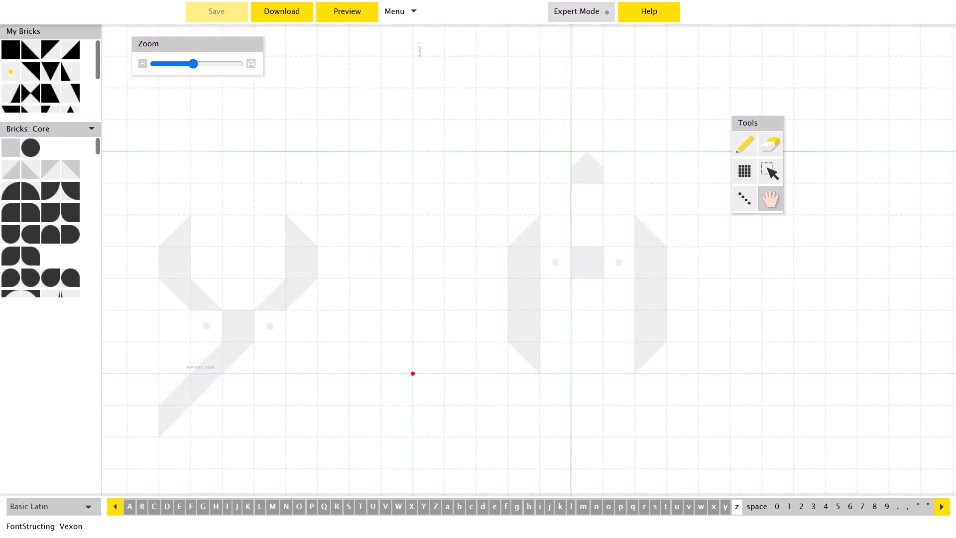
pyautogui.moveTo(523, 274); pyautogui.dragTo(508, 274)
pyautogui.write('zz')
pyautogui.press('space')
pyautogui.press('space')
pyautogui.press('space')
pyautogui.press('space')
pyautogui.press('space')
pyautogui.press('space')
pyautogui.press('space')
pyautogui.press('space')
pyautogui.press('space')
pyautogui.moveTo(508, 270); pyautogui.dragTo(464, 270)
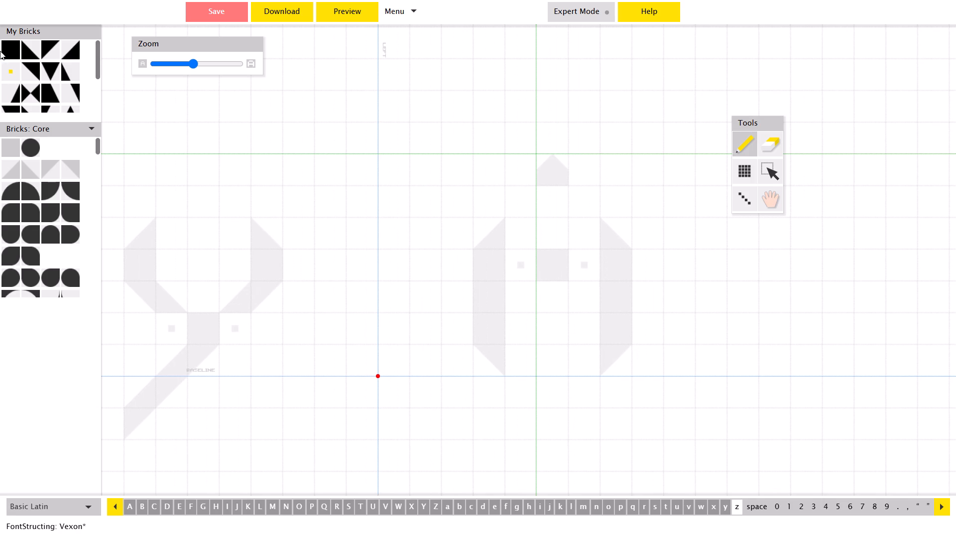
# Place four diagonal-cut triangle bricks as outer corners of small z, five columns wide, between the baseline and cap-height line.
pyautogui.click(7, 47)
pyautogui.click(386, 168)
pyautogui.click(386, 168)
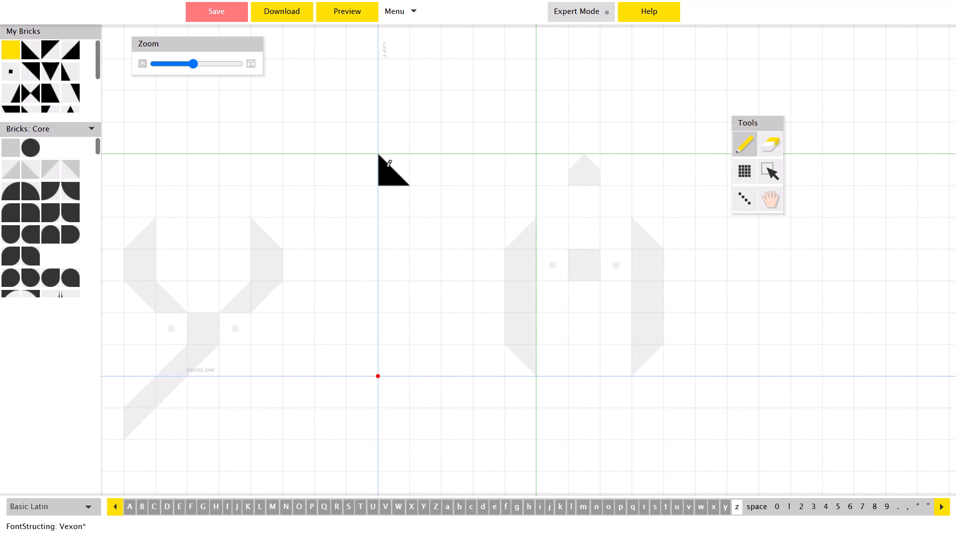
pyautogui.click(386, 168)
pyautogui.click(390, 169)
pyautogui.click(524, 168)
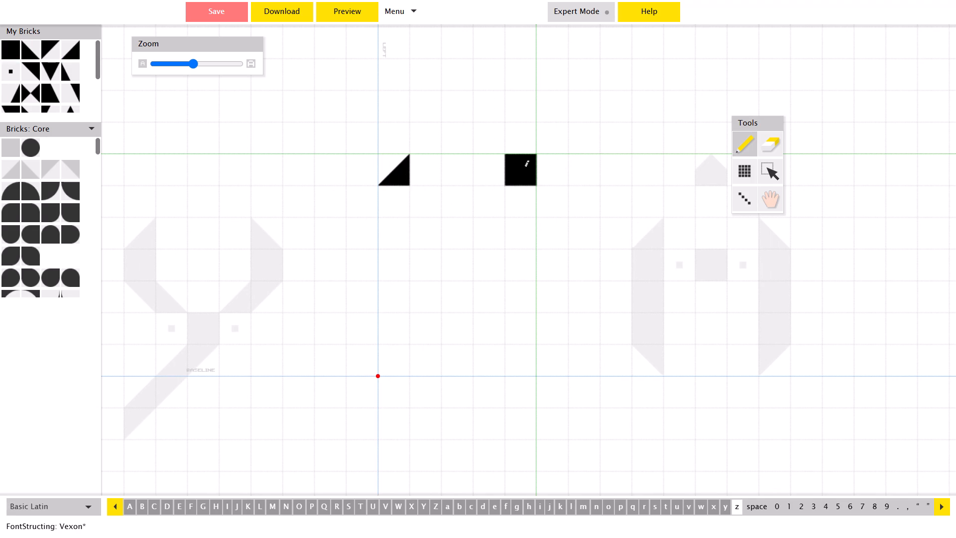
pyautogui.click(524, 168)
pyautogui.doubleClick(387, 366)
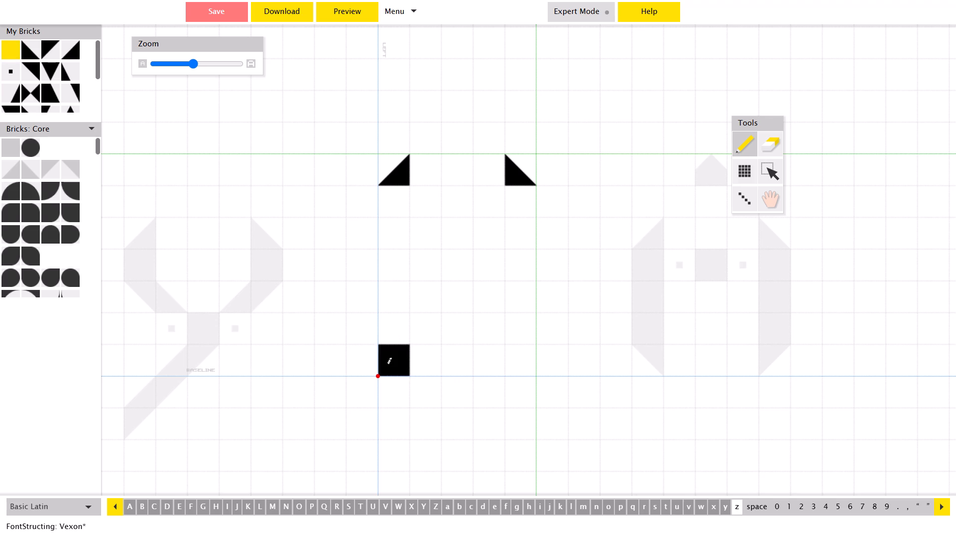
pyautogui.click(387, 366)
pyautogui.click(387, 366)
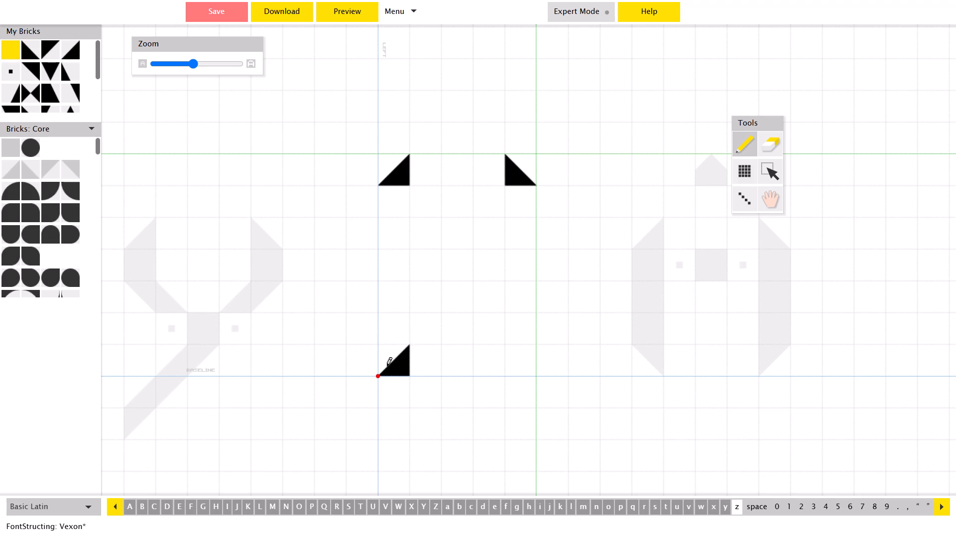
pyautogui.click(387, 366)
pyautogui.click(387, 366)
pyautogui.doubleClick(519, 364)
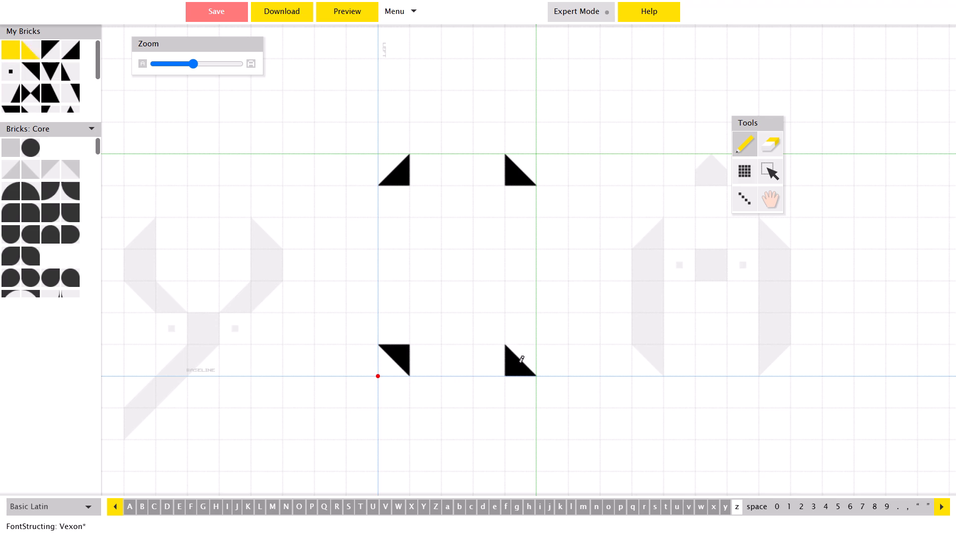
pyautogui.click(519, 364)
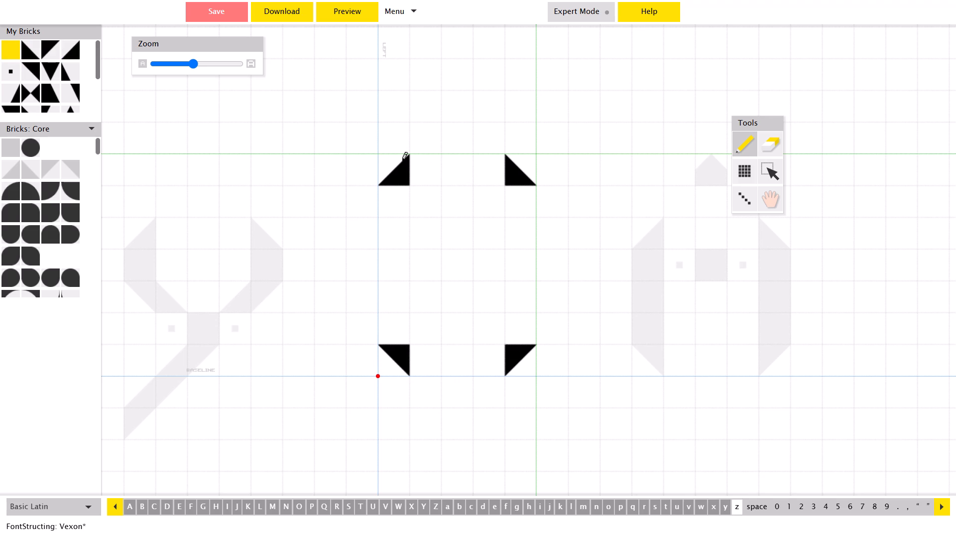
# Add small dot bricks beside the small z's upper corners and a solid square brick in the middle of its top and bottom rows.
pyautogui.click(9, 77)
pyautogui.click(434, 176)
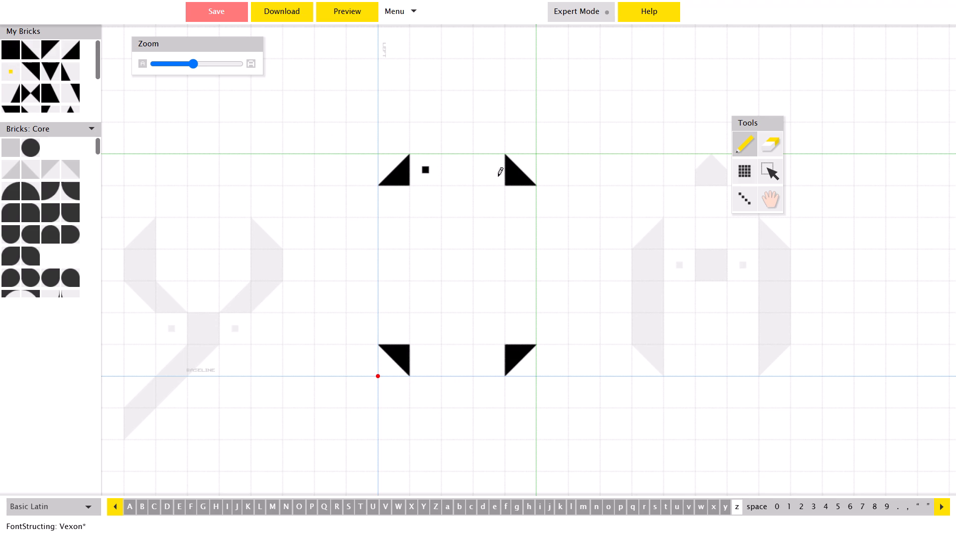
pyautogui.click(498, 176)
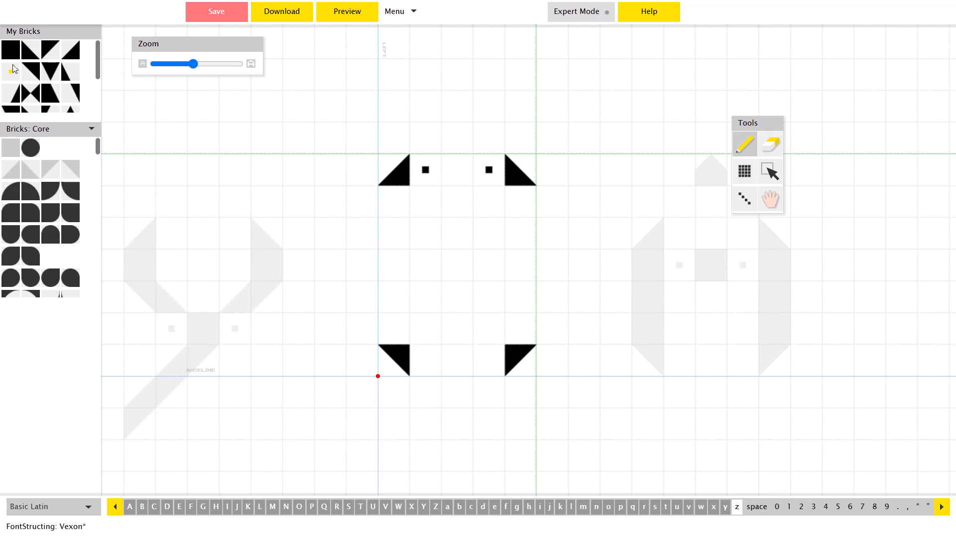
pyautogui.click(11, 53)
pyautogui.click(460, 174)
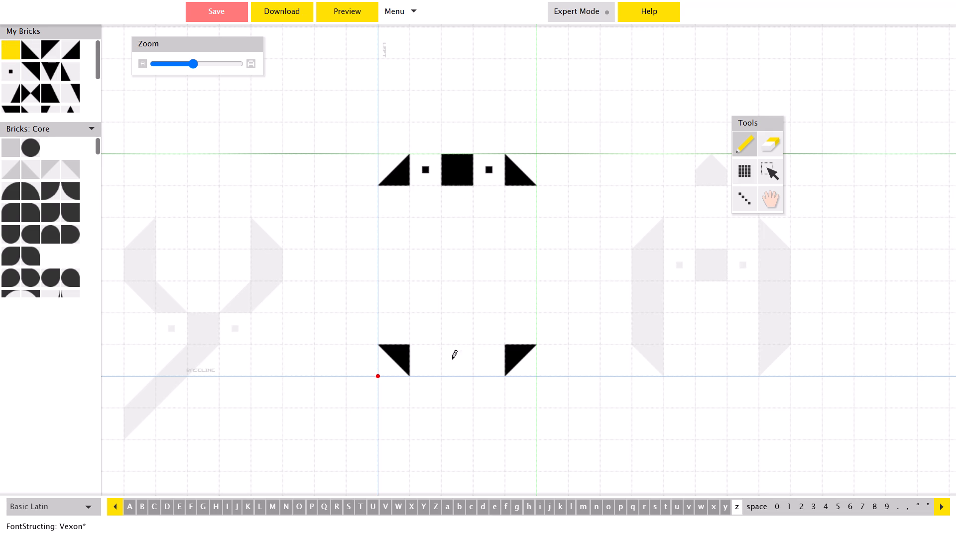
pyautogui.click(452, 359)
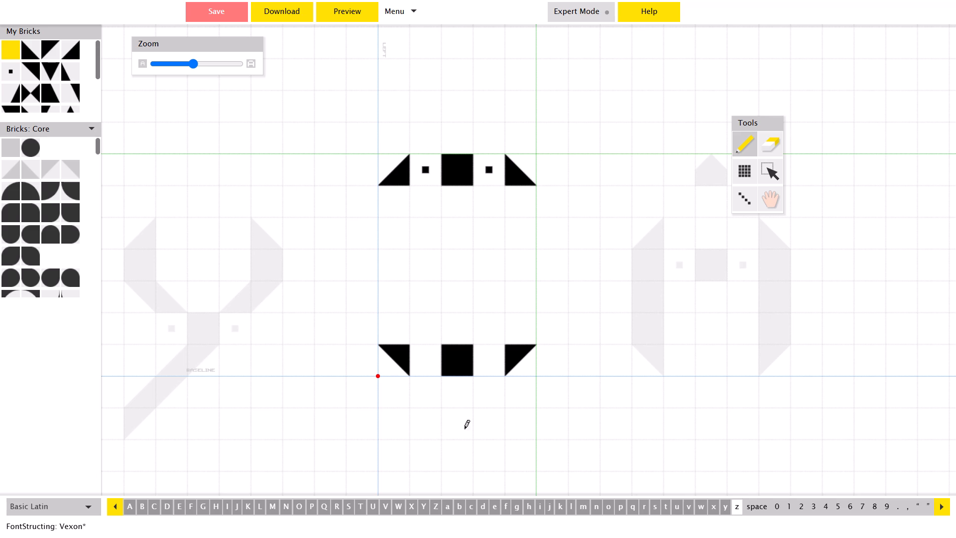
# Fill the middle of capital Z's top and bottom rows with solid square bricks.
pyautogui.click(431, 510)
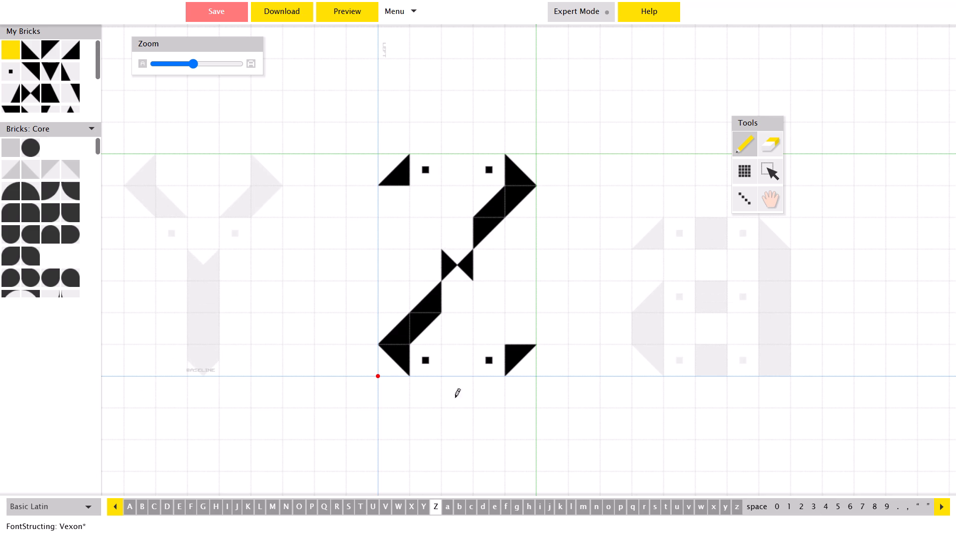
pyautogui.click(462, 170)
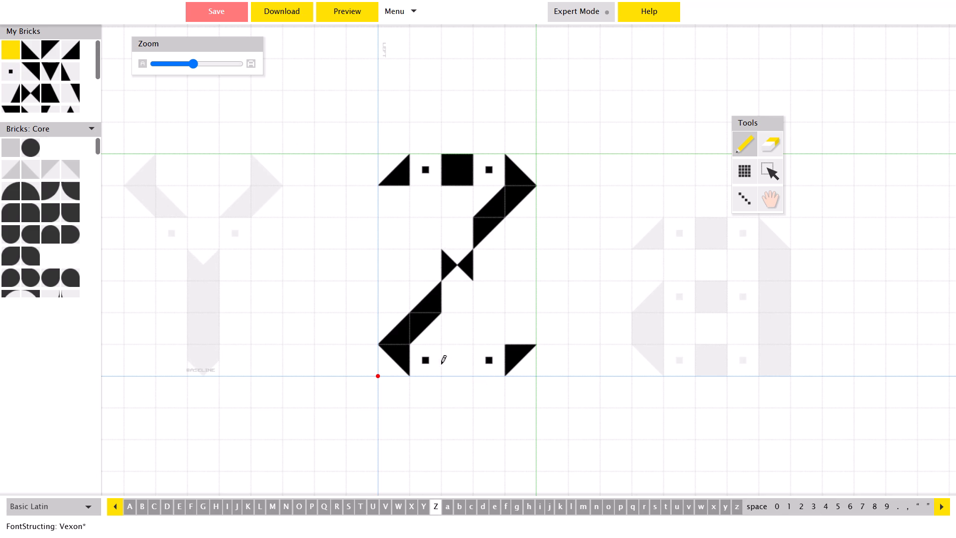
pyautogui.click(441, 364)
pyautogui.press('z')
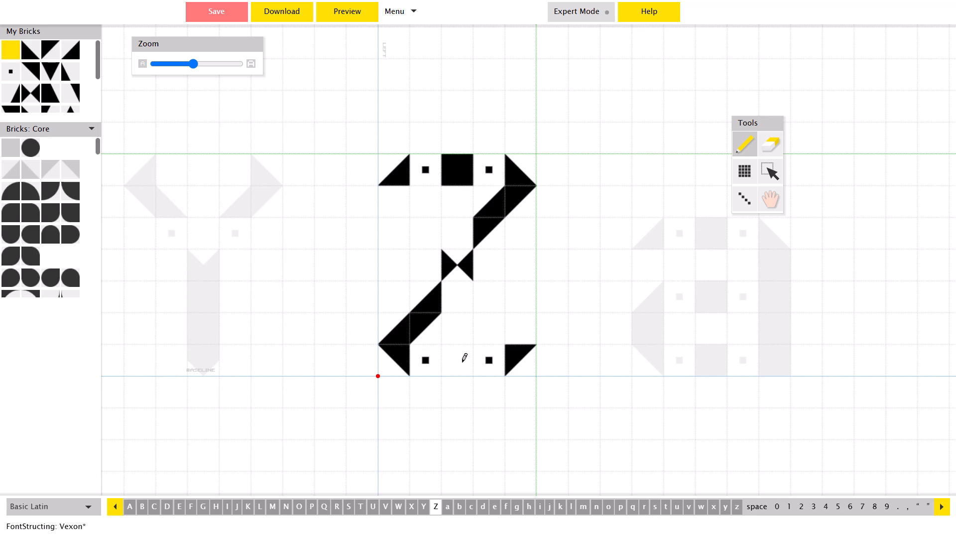
pyautogui.click(462, 362)
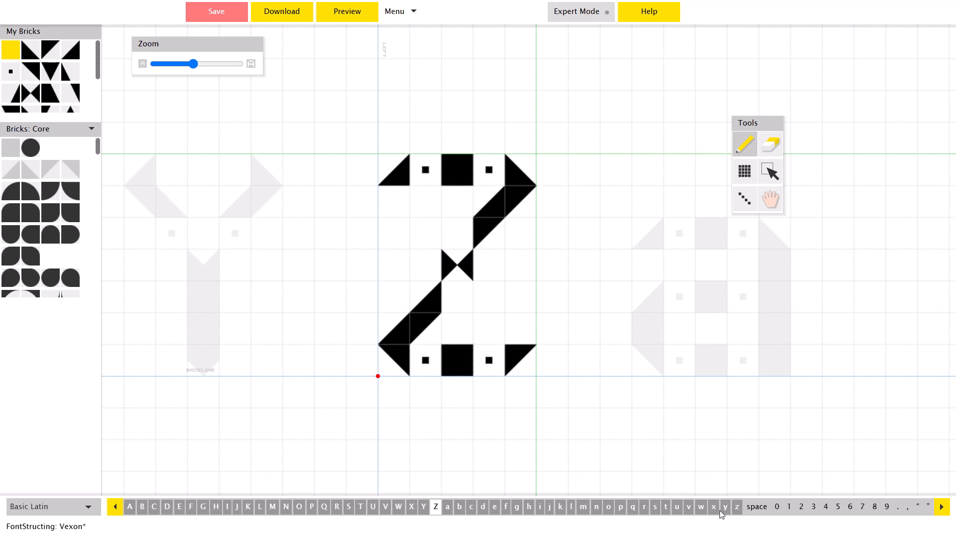
# Return to small z and move its whole top row of bricks down two grid rows to the lowercase height.
pyautogui.click(725, 510)
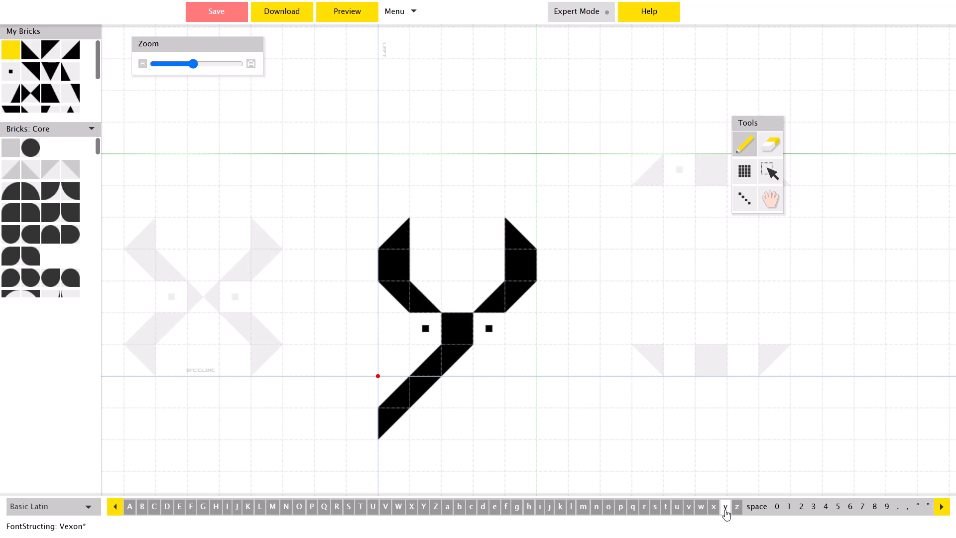
pyautogui.click(735, 509)
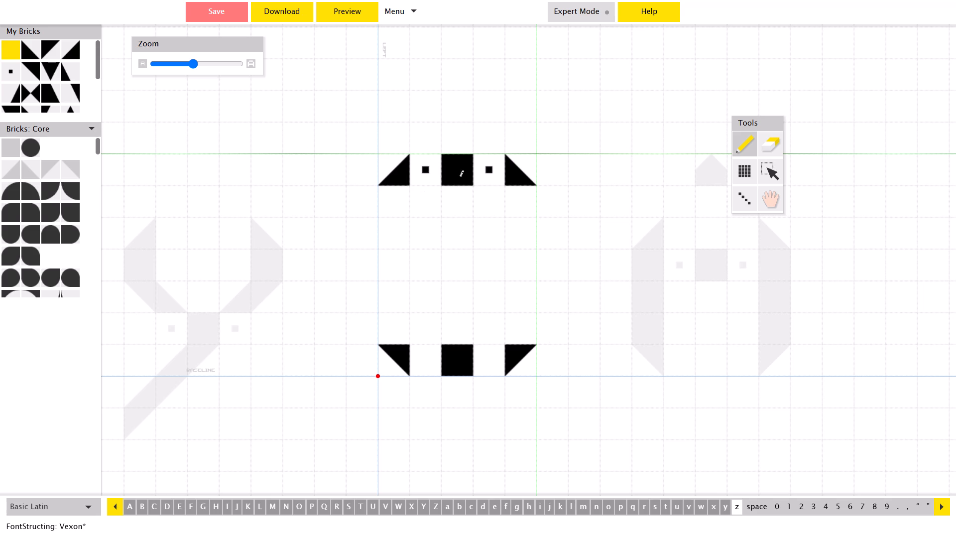
pyautogui.click(781, 170)
pyautogui.moveTo(394, 136); pyautogui.dragTo(492, 174)
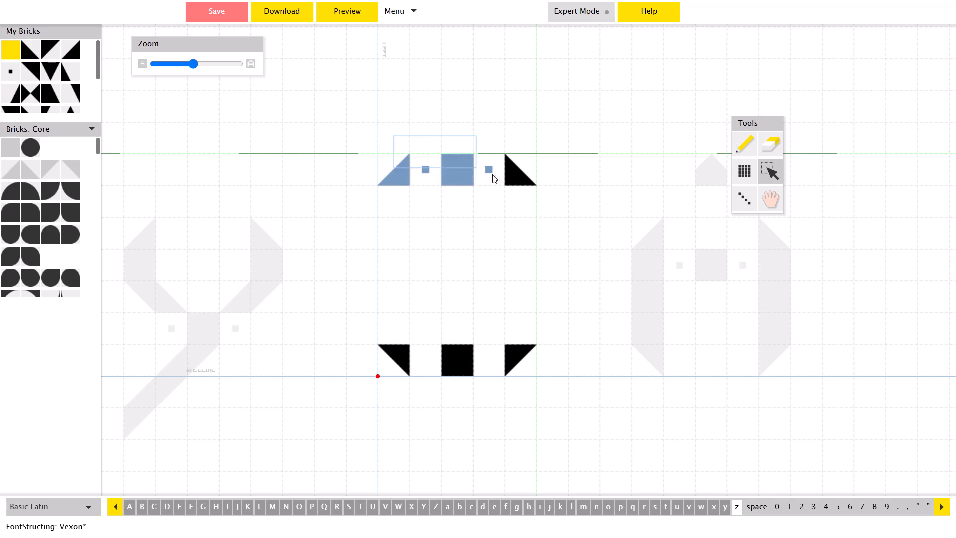
pyautogui.moveTo(492, 174); pyautogui.dragTo(519, 186)
pyautogui.moveTo(513, 174); pyautogui.dragTo(519, 232)
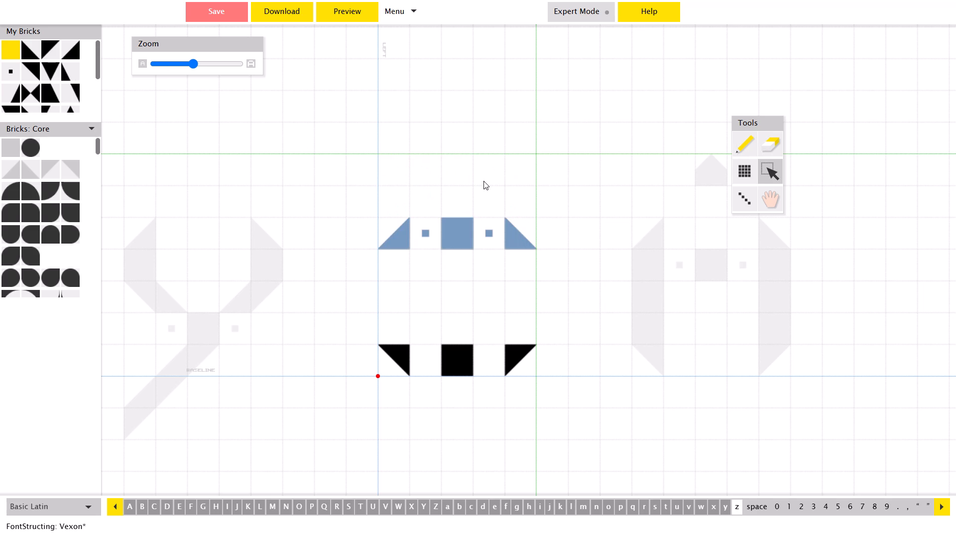
pyautogui.click(470, 161)
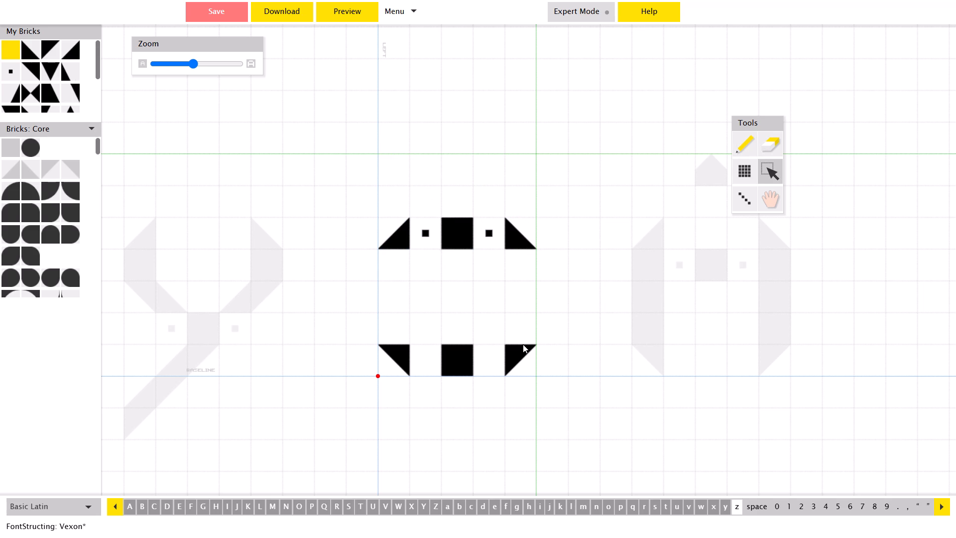
# Build the upper half of the small z's diagonal stroke from three triangle bricks below its upper-right corner.
pyautogui.click(30, 55)
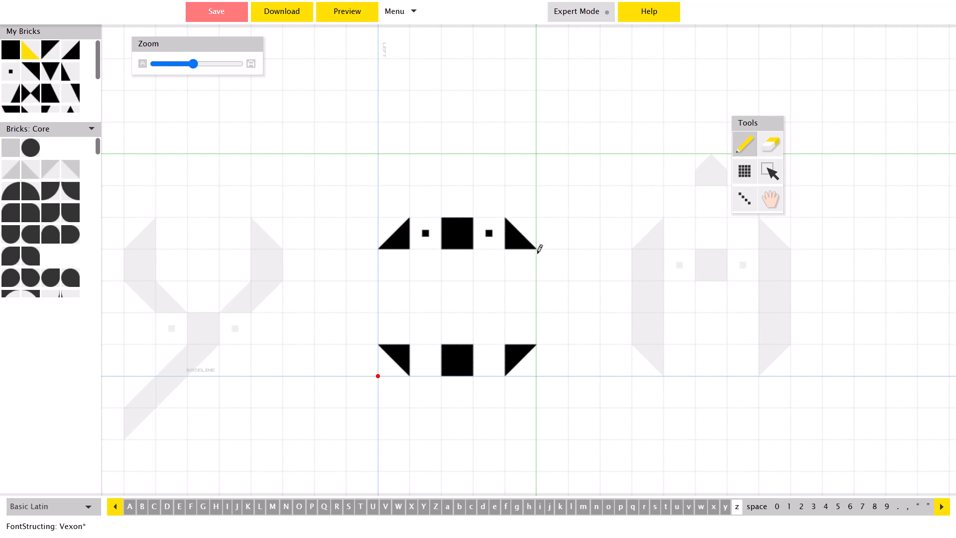
pyautogui.doubleClick(525, 263)
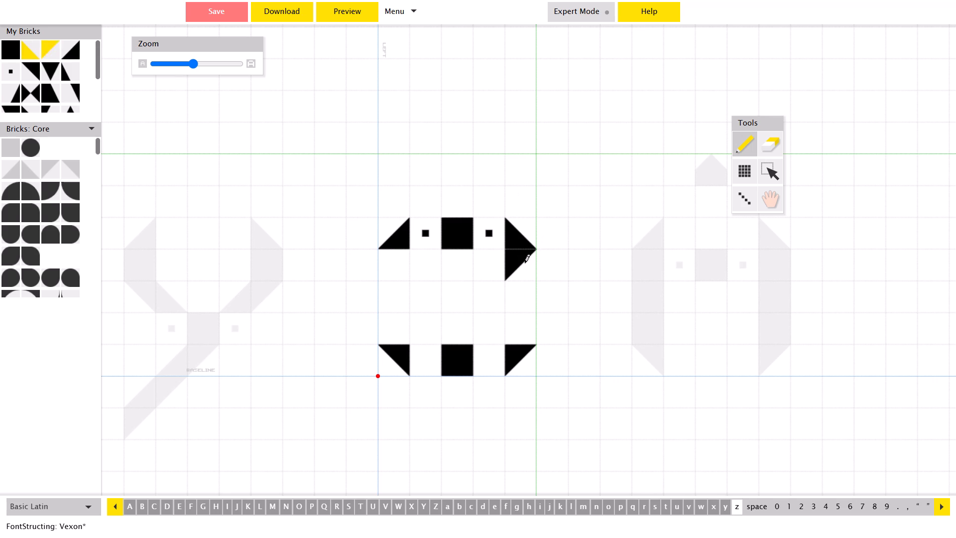
pyautogui.click(493, 277)
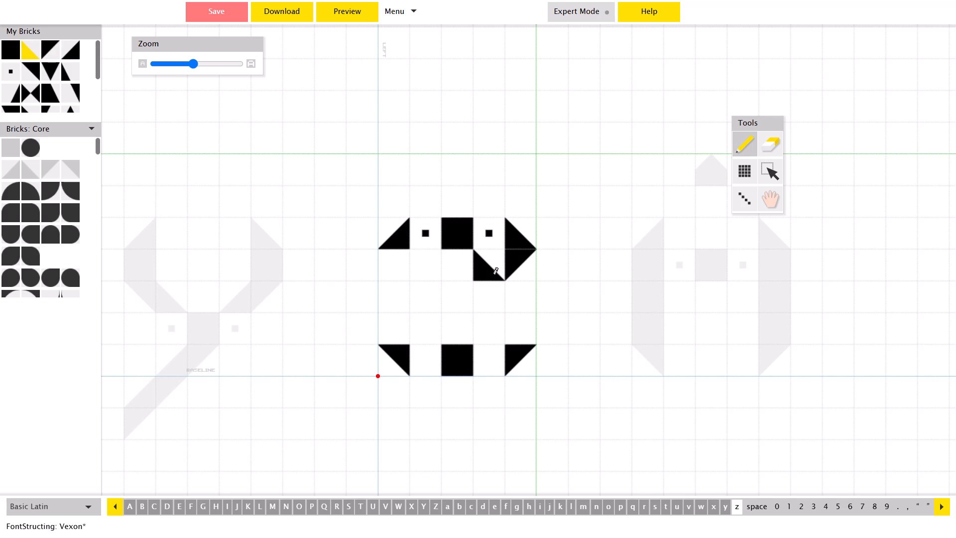
pyautogui.click(493, 274)
pyautogui.click(493, 274)
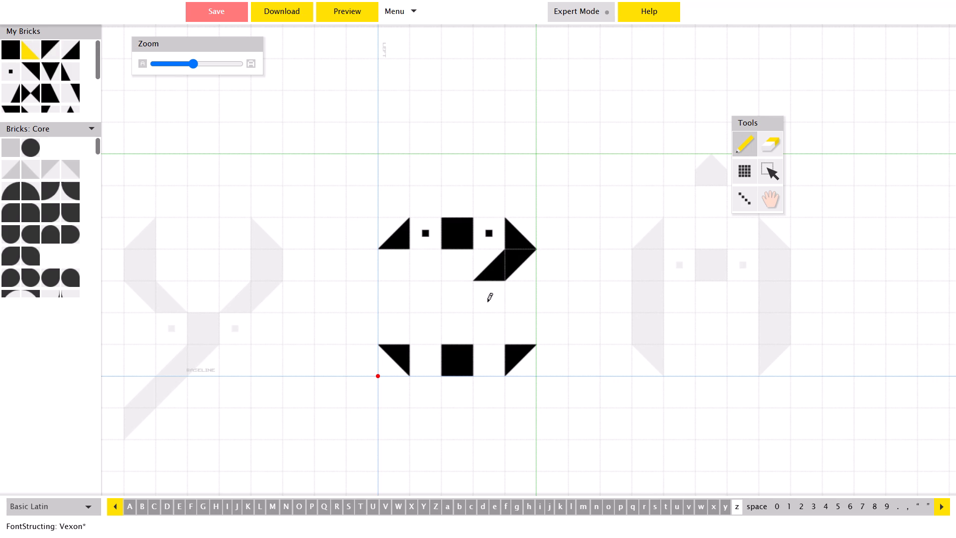
pyautogui.click(488, 301)
pyautogui.click(488, 300)
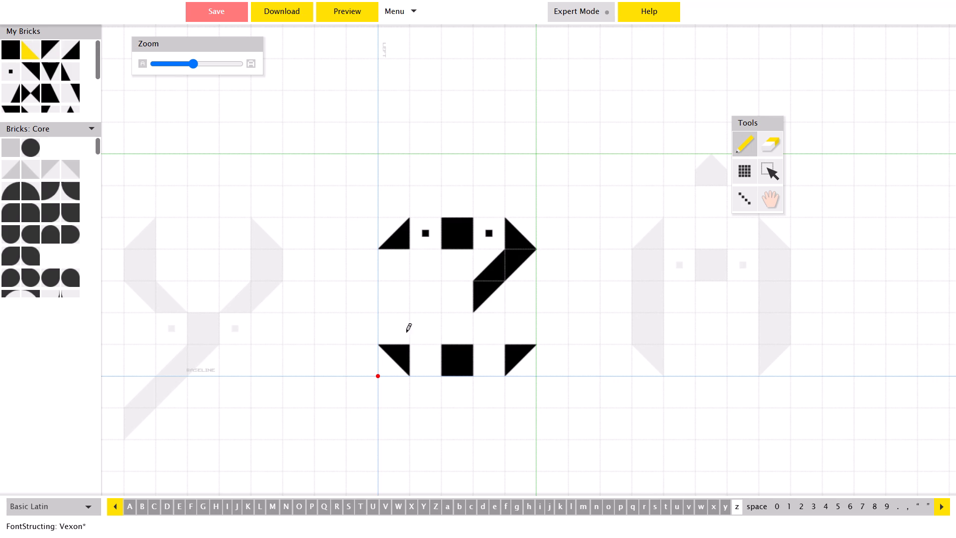
# Complete the small z's diagonal stroke with three triangle bricks in its lower half and a bow-tie brick at the centre.
pyautogui.click(400, 337)
pyautogui.click(400, 337)
pyautogui.click(400, 337)
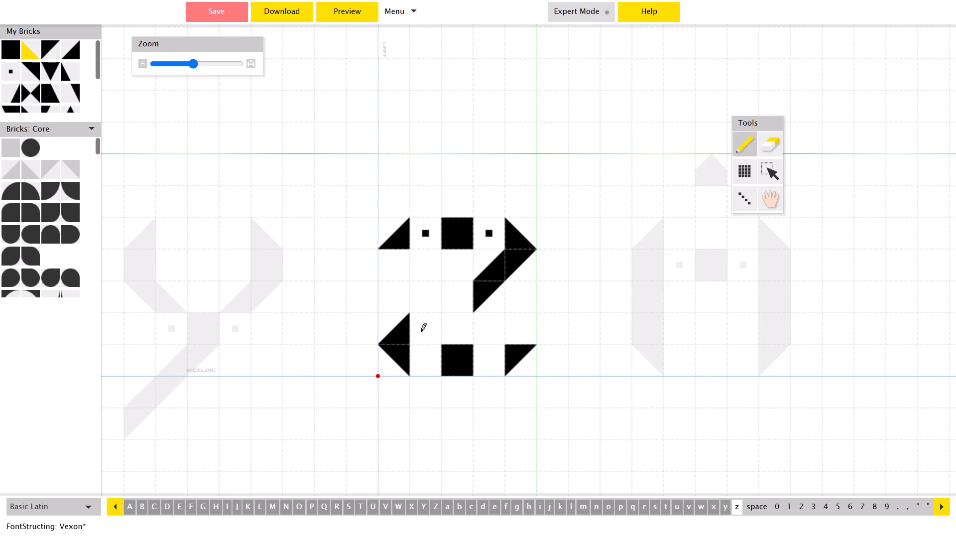
pyautogui.click(421, 331)
pyautogui.click(421, 331)
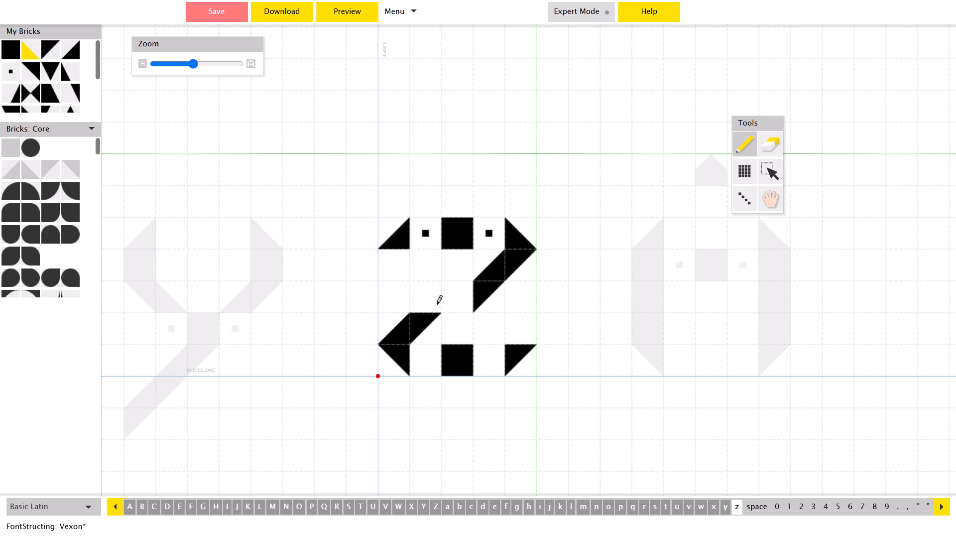
pyautogui.doubleClick(434, 303)
pyautogui.click(434, 303)
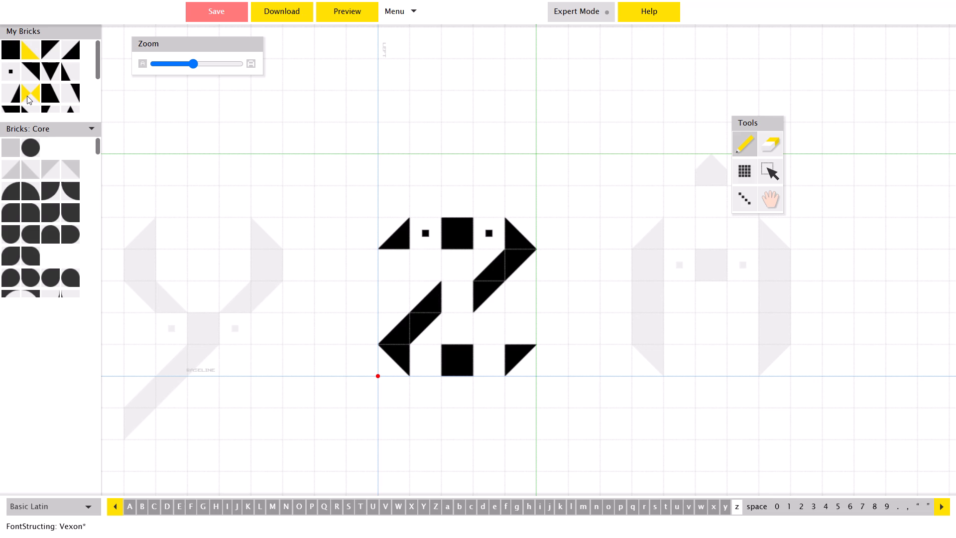
pyautogui.click(27, 96)
pyautogui.click(461, 292)
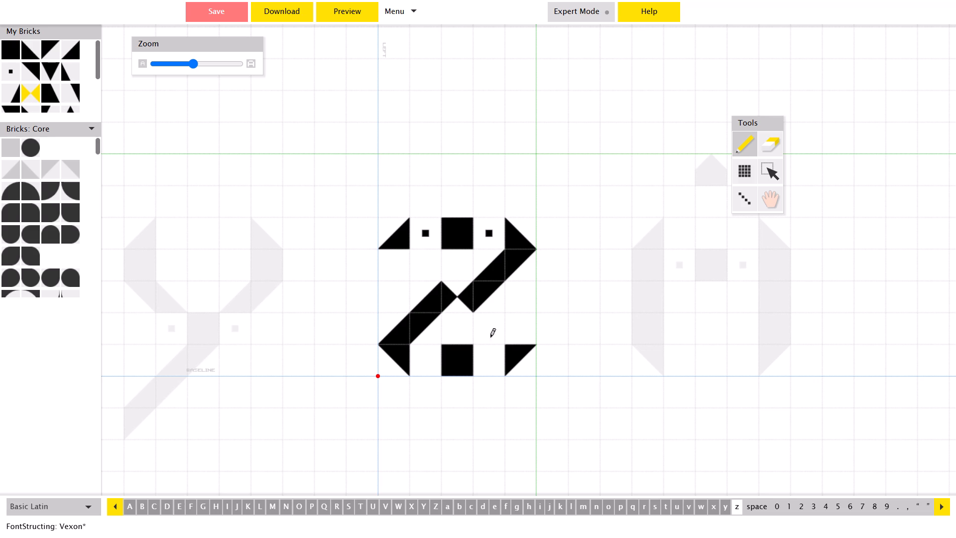
# Place small square dot bricks on both sides of the centre square in small z's bottom row.
pyautogui.click(4, 76)
pyautogui.click(427, 358)
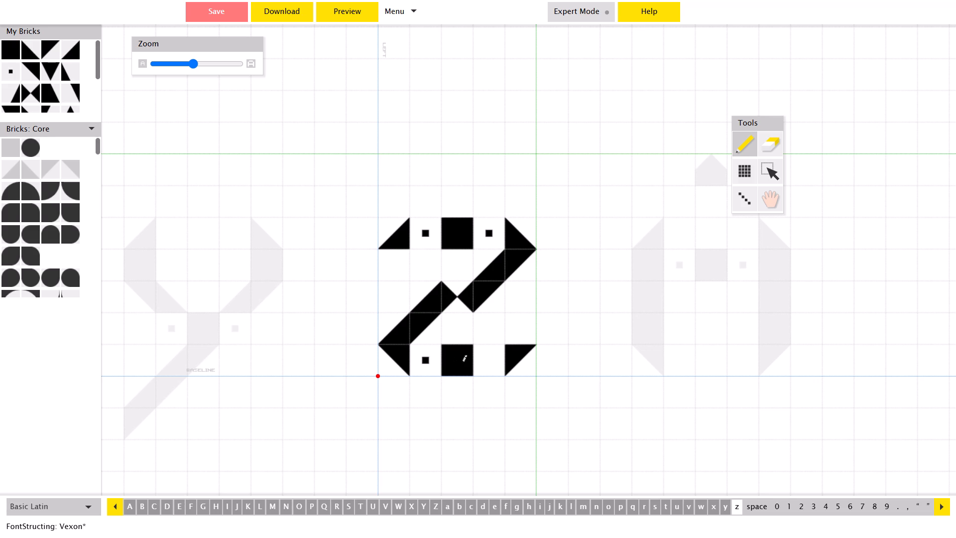
pyautogui.click(488, 366)
# Preview the full alphabet and save the Vexon font.
pyautogui.click(354, 19)
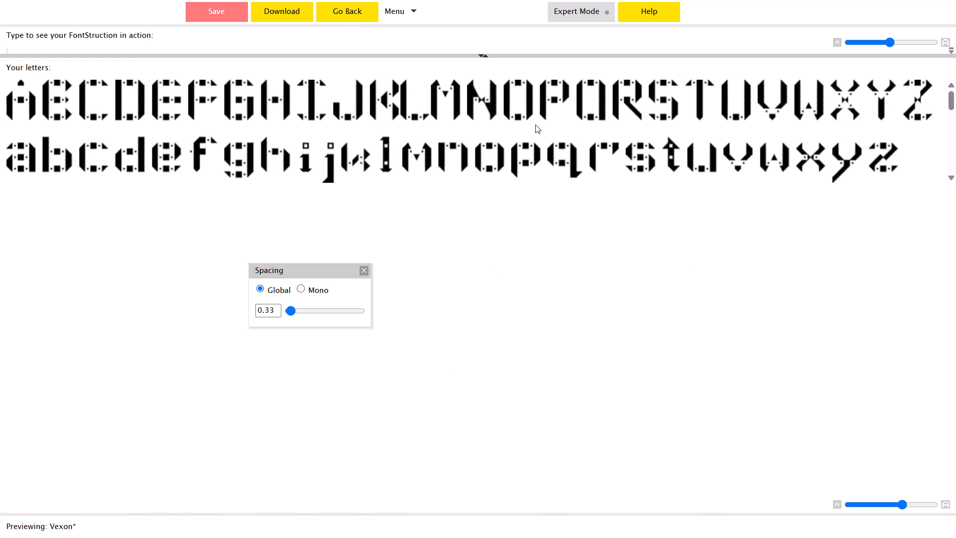
pyautogui.click(351, 5)
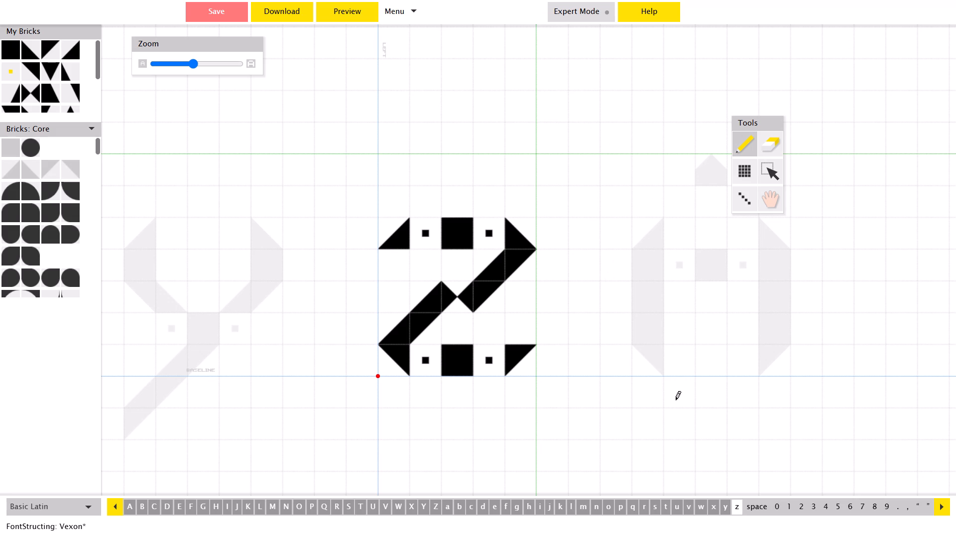
pyautogui.press('Left')
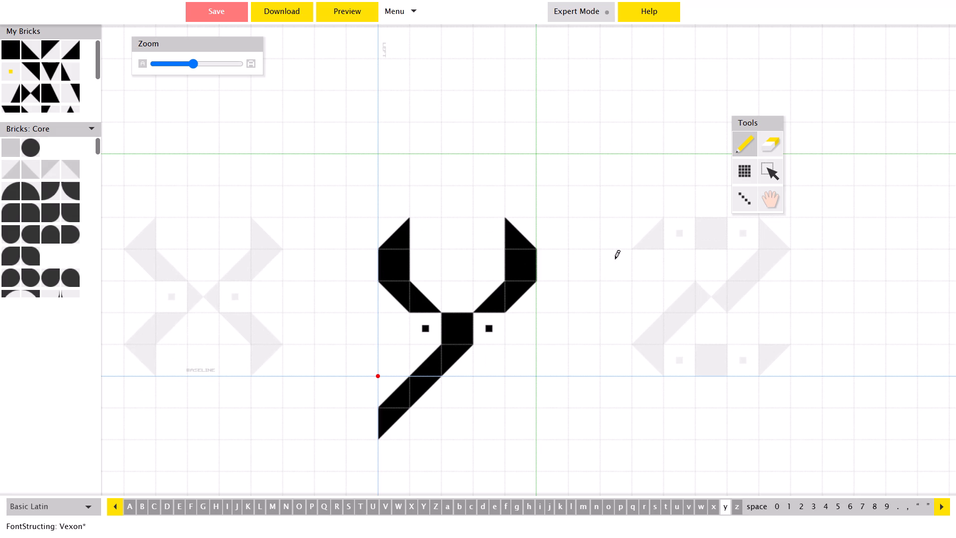
pyautogui.click(216, 4)
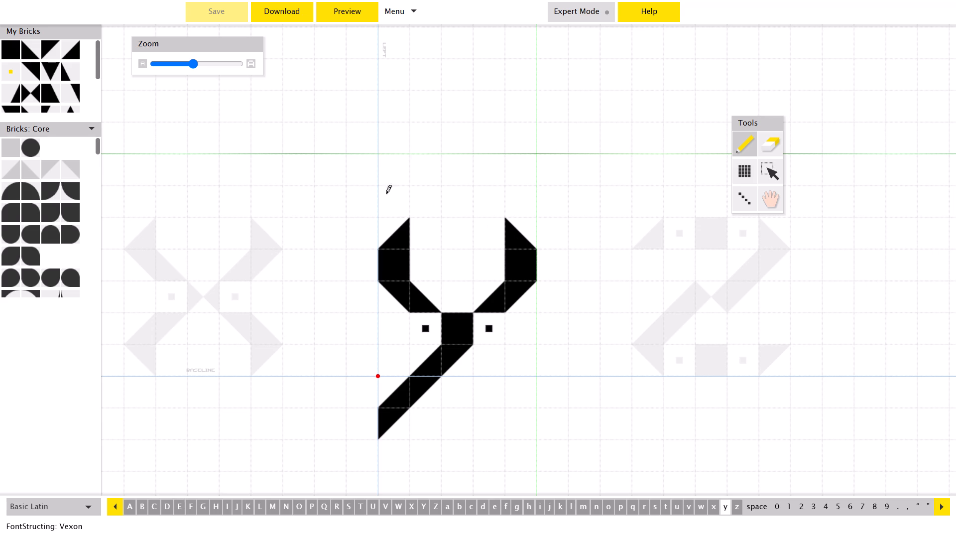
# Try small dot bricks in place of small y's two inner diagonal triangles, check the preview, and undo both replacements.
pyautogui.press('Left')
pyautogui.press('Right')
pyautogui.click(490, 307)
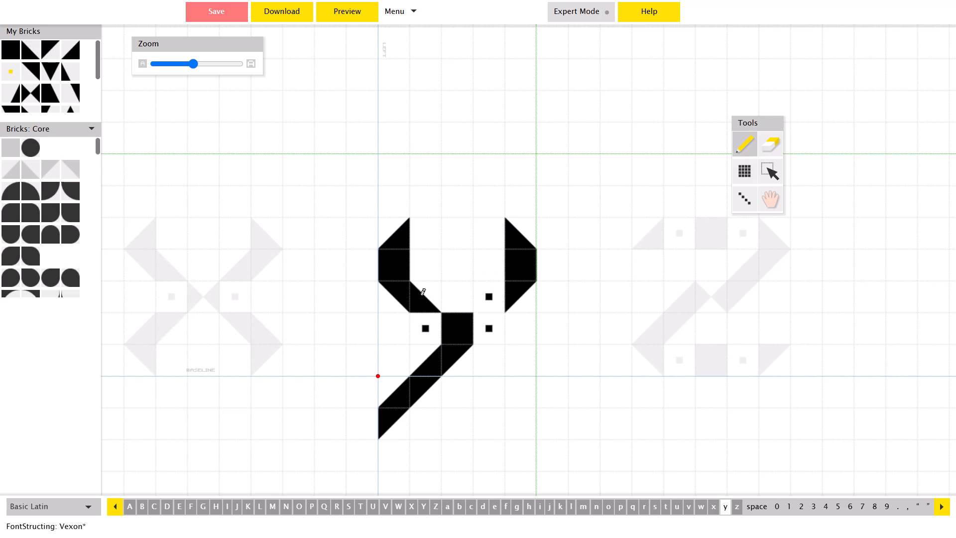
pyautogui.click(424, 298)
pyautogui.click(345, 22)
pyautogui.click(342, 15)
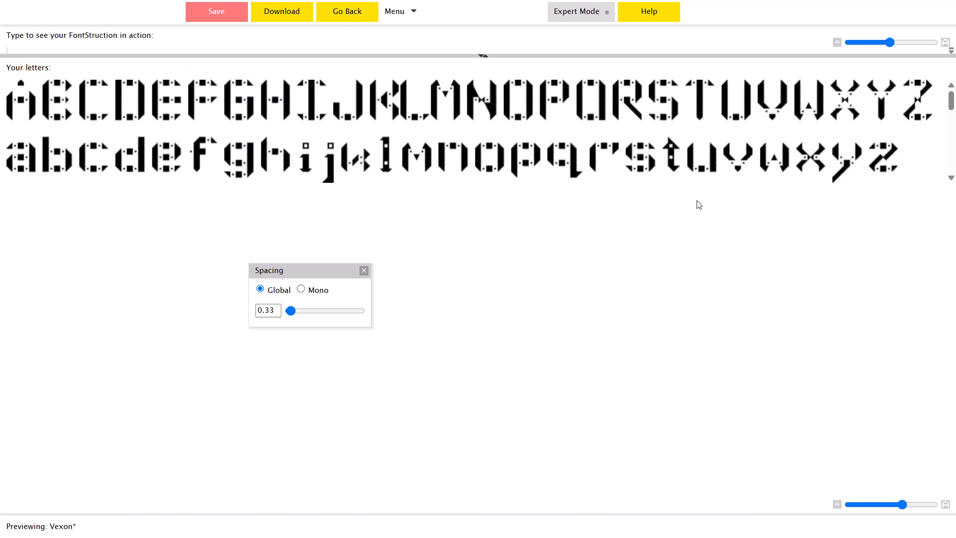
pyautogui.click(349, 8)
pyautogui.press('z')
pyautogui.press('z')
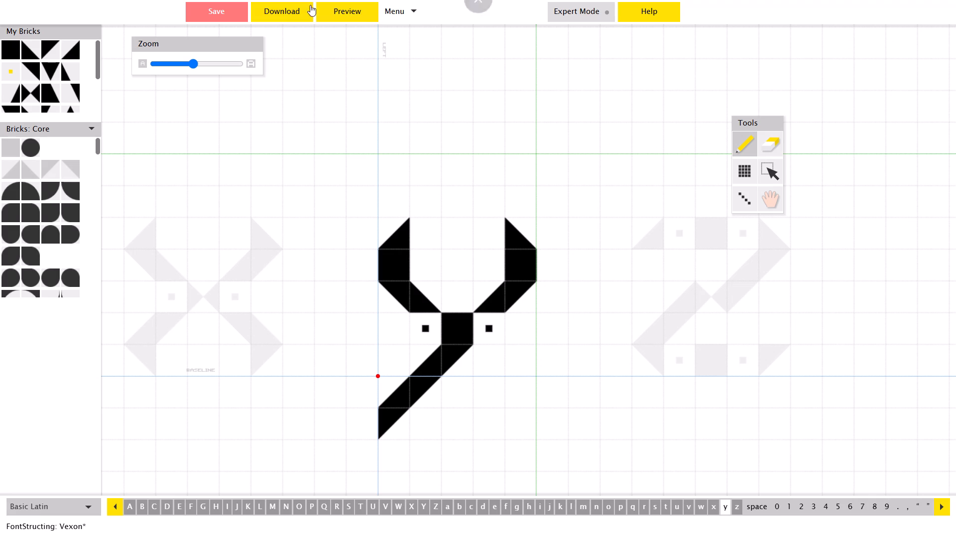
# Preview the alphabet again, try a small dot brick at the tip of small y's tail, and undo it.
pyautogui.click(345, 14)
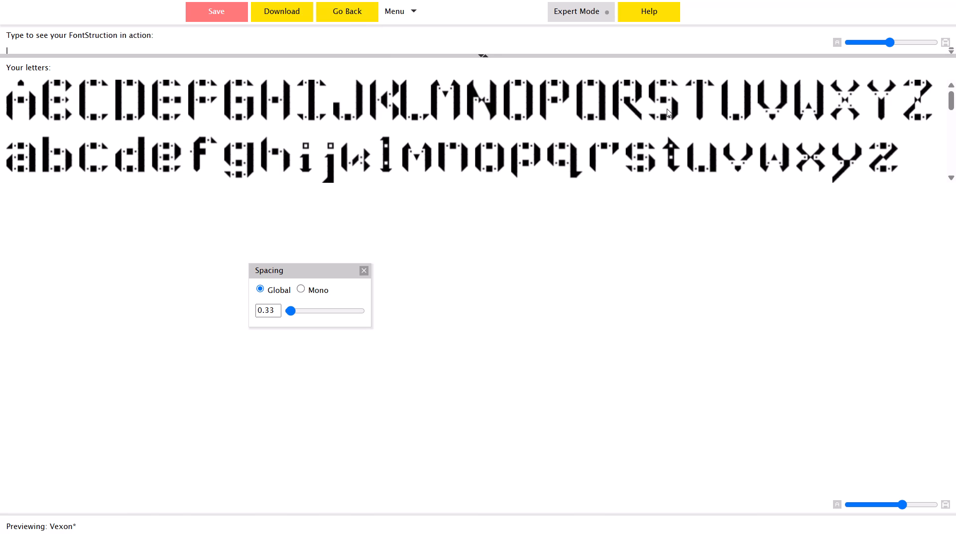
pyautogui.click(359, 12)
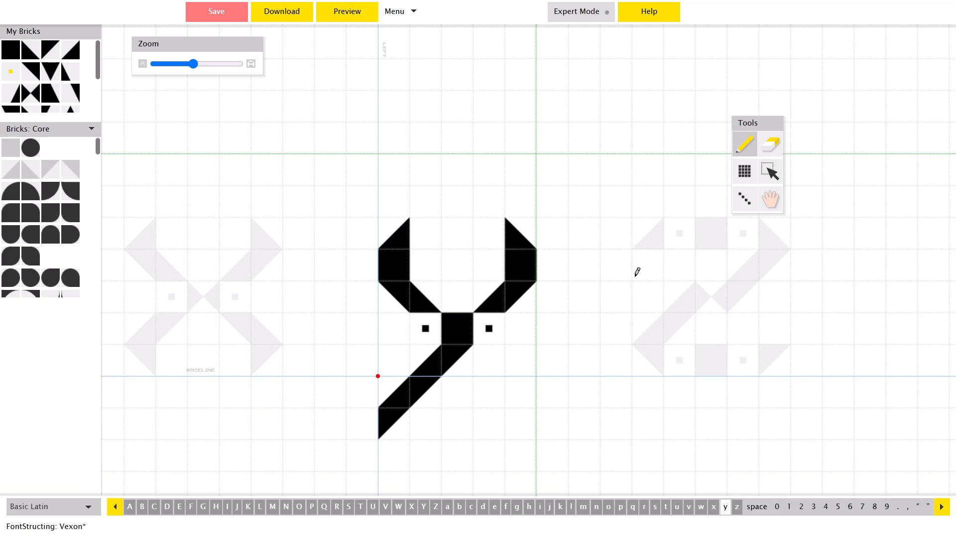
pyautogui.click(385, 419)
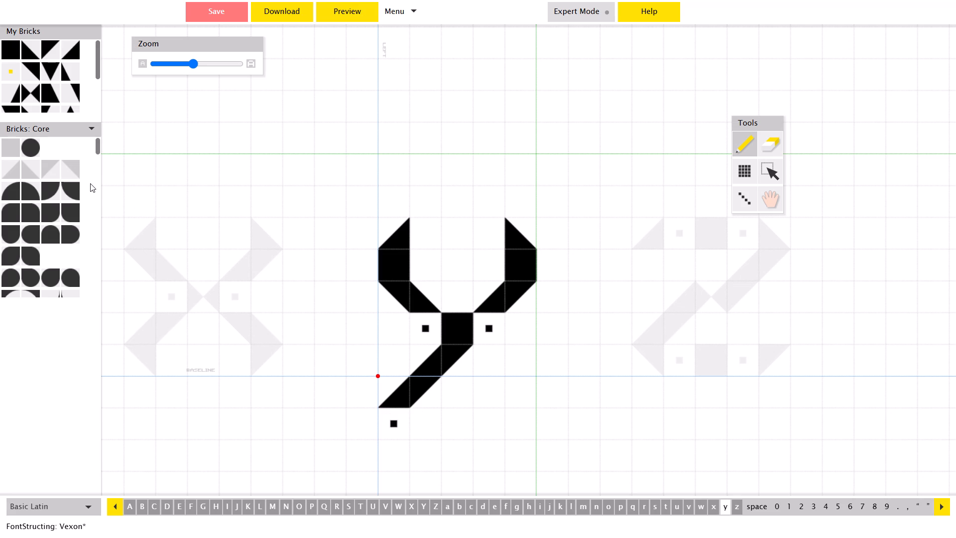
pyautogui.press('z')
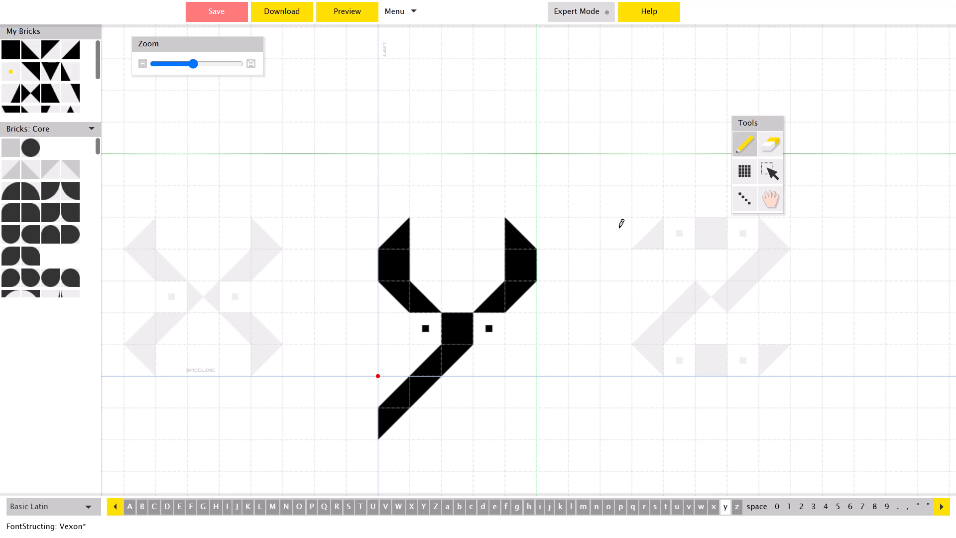
# Review the shapes of small x, w, v, u and t one after another.
pyautogui.press('Left')
pyautogui.press('Right')
pyautogui.press('Left')
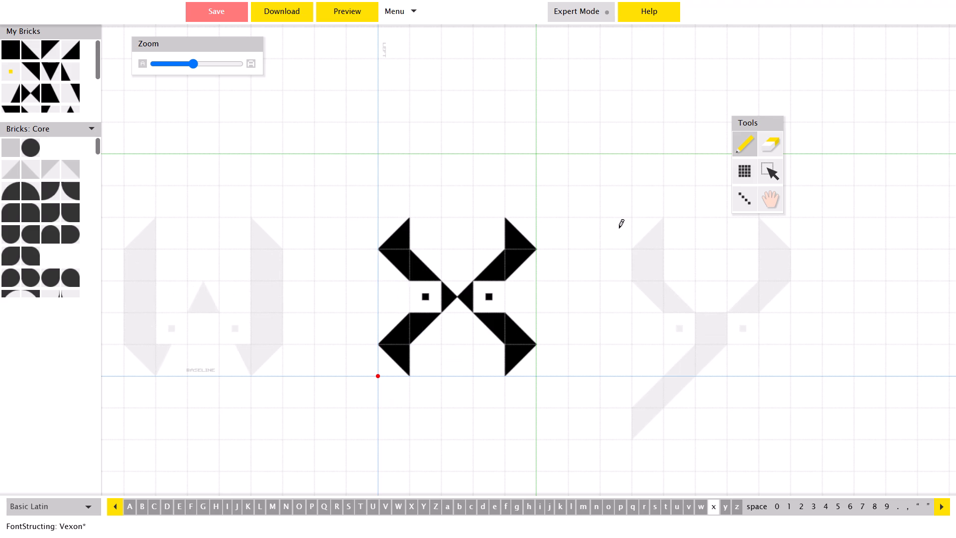
pyautogui.press('Left')
pyautogui.press('Left')
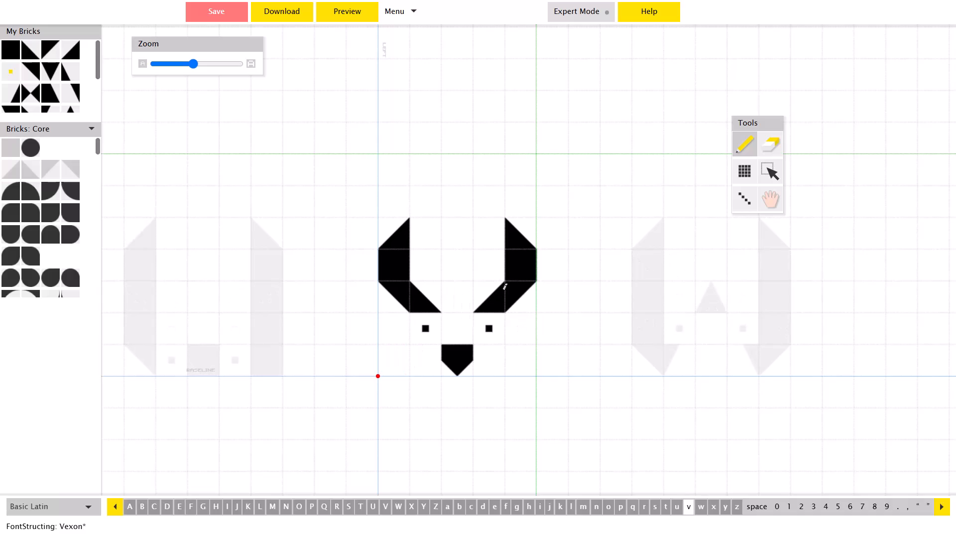
pyautogui.press('Left')
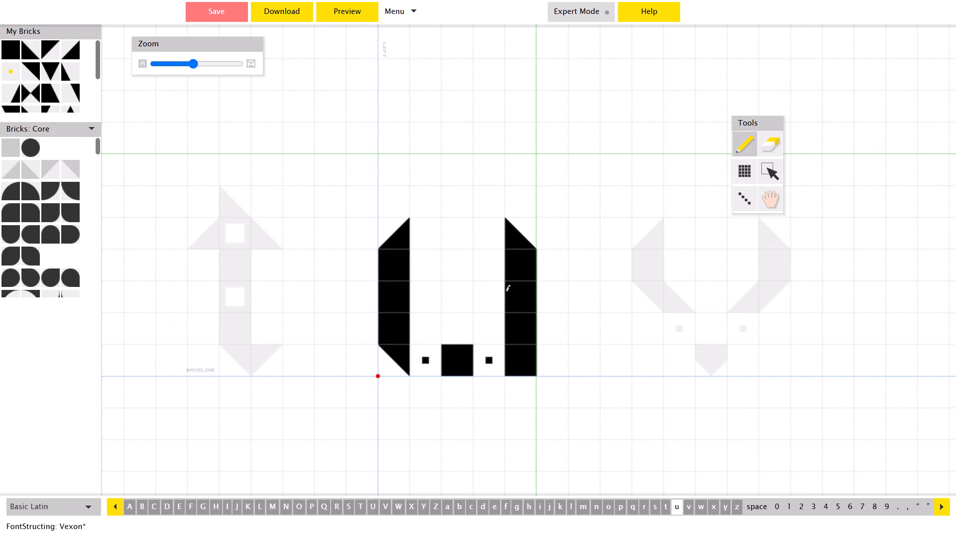
pyautogui.press('Left')
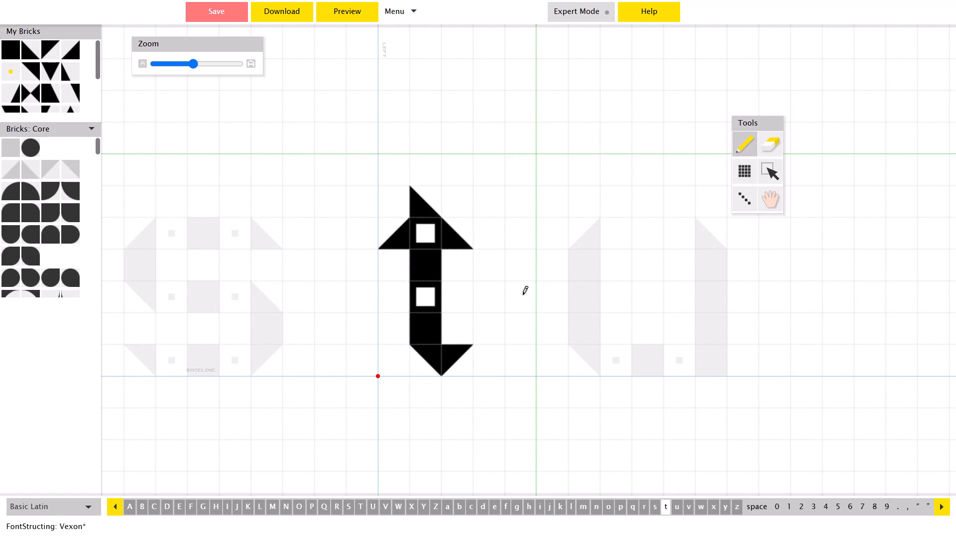
# Preview the whole alphabet at several display sizes and return to editing small t.
pyautogui.click(350, 10)
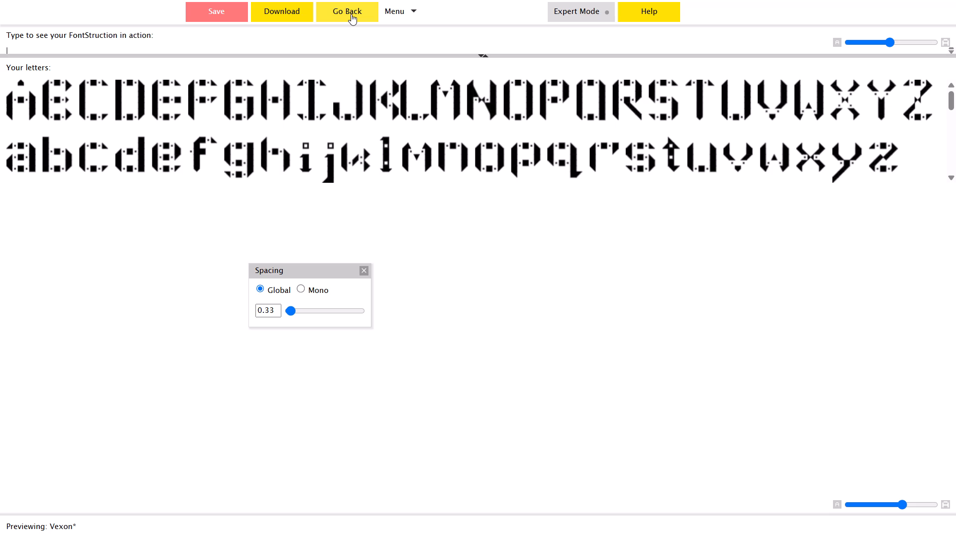
pyautogui.moveTo(906, 506); pyautogui.dragTo(916, 506)
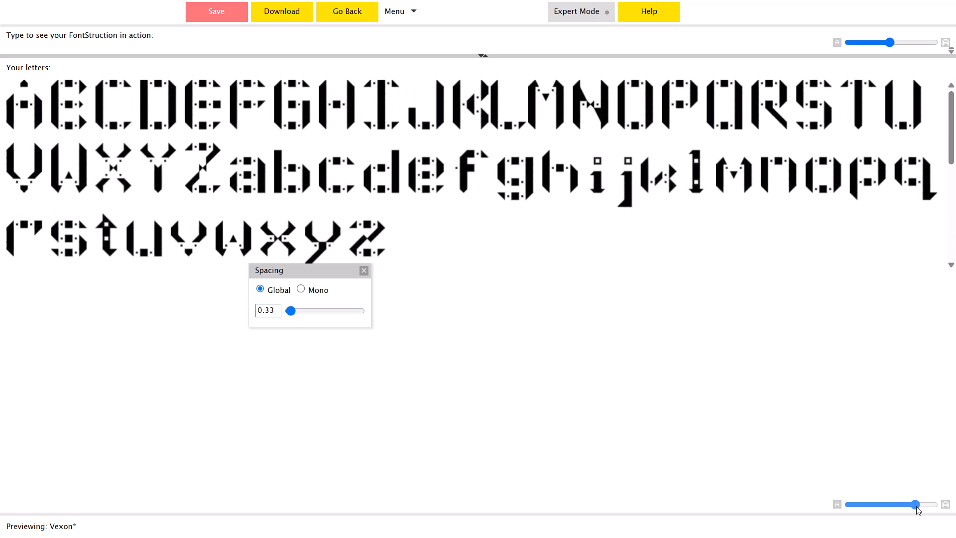
pyautogui.moveTo(916, 506); pyautogui.dragTo(909, 506)
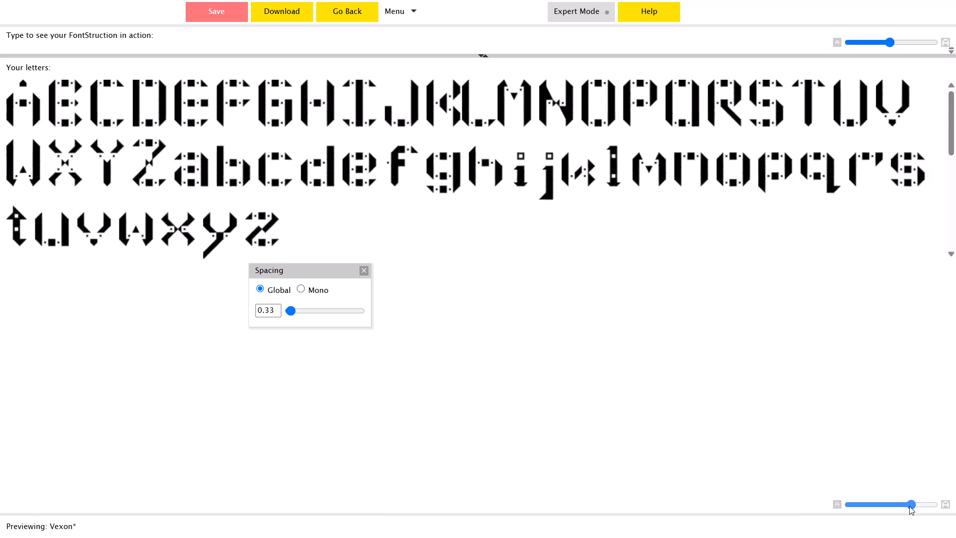
pyautogui.moveTo(909, 506); pyautogui.dragTo(901, 505)
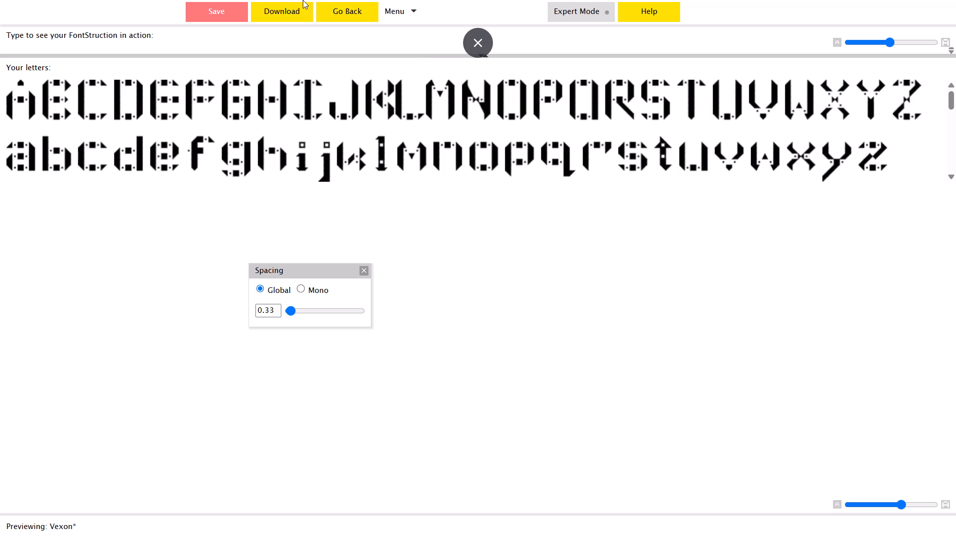
pyautogui.click(354, 13)
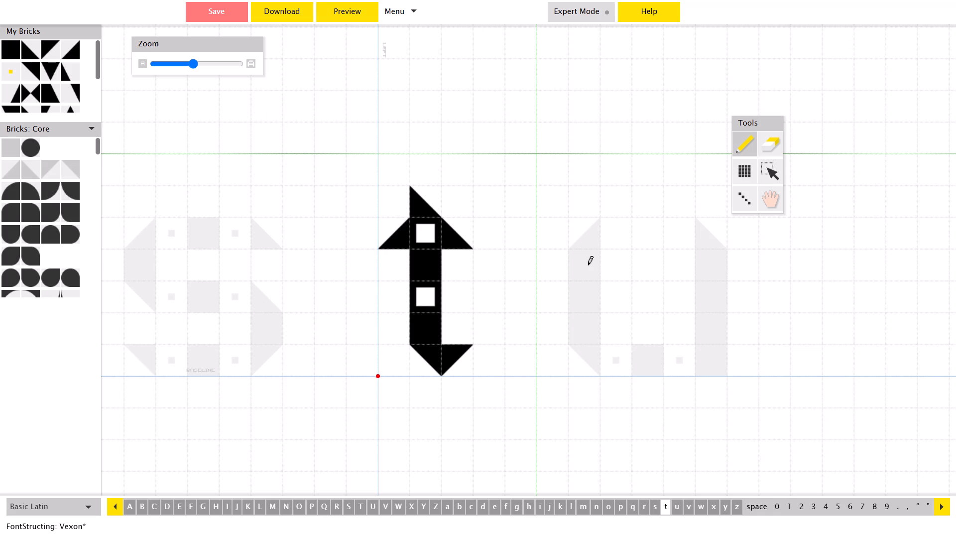
# Compare small s with small t and with capital S for consistency of shape.
pyautogui.press('Left')
pyautogui.press('Right')
pyautogui.press('Left')
pyautogui.press('Right')
pyautogui.press('Left')
pyautogui.press('Right')
pyautogui.press('Left')
pyautogui.press('Right')
pyautogui.press('Left')
pyautogui.press('Right')
pyautogui.press('Left')
pyautogui.press('Right')
pyautogui.press('Left')
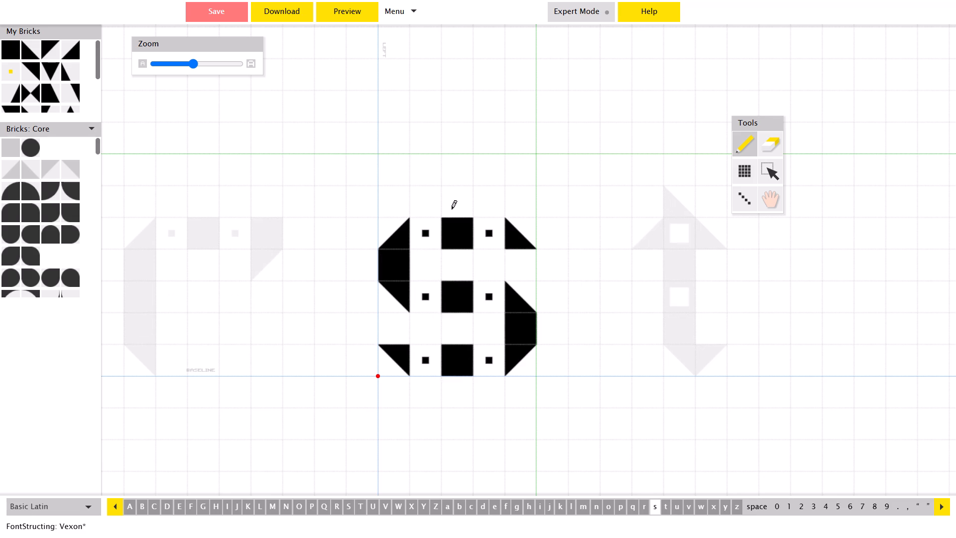
pyautogui.press('Right')
pyautogui.press('Left')
pyautogui.click(350, 504)
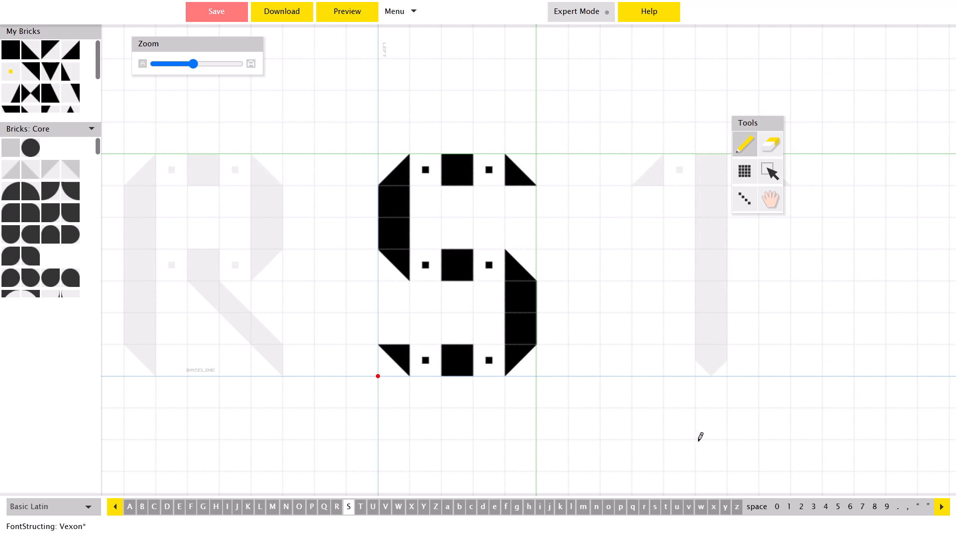
pyautogui.click(657, 508)
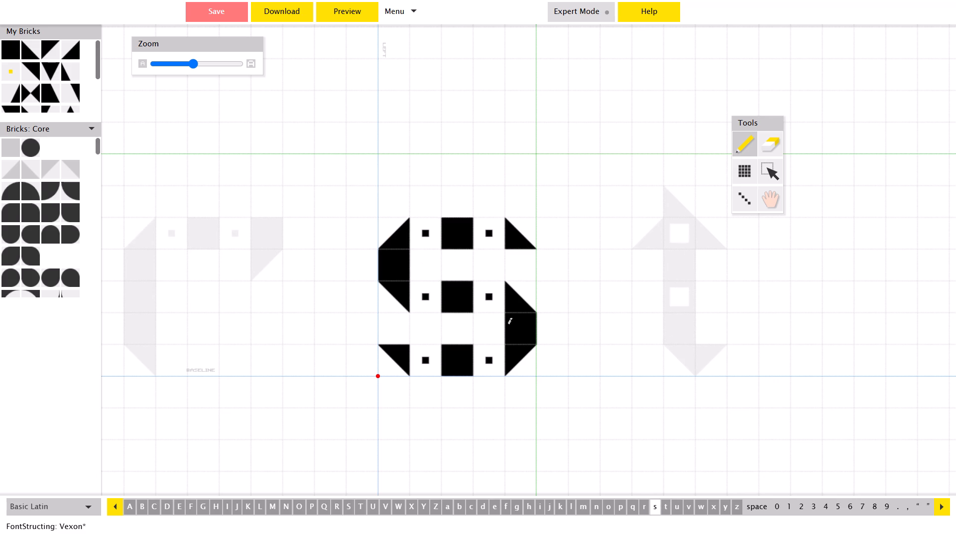
# On small r, replace the solid square at the outer end of the top row with a right-triangle brick, and preview the font.
pyautogui.press('Left')
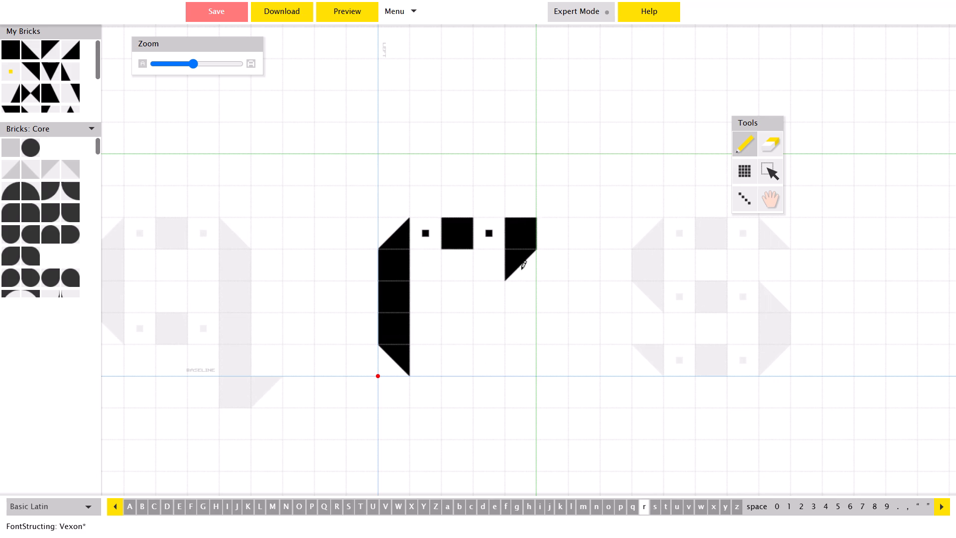
pyautogui.click(517, 227)
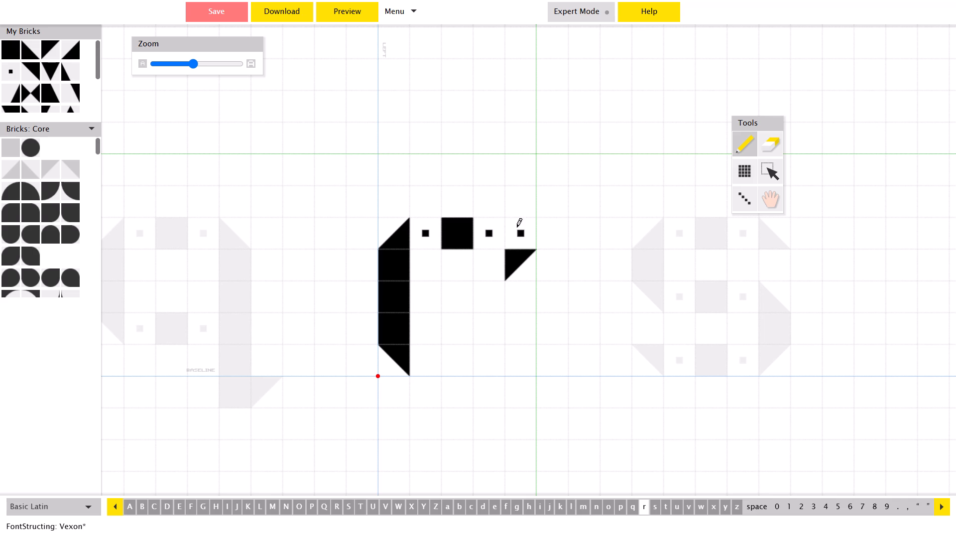
pyautogui.press('z')
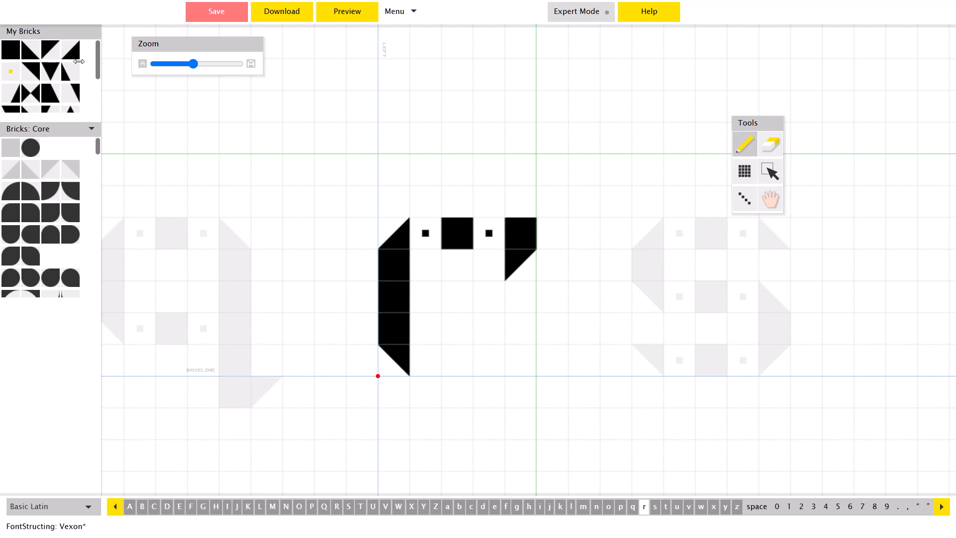
pyautogui.click(27, 51)
pyautogui.click(526, 237)
pyautogui.click(526, 237)
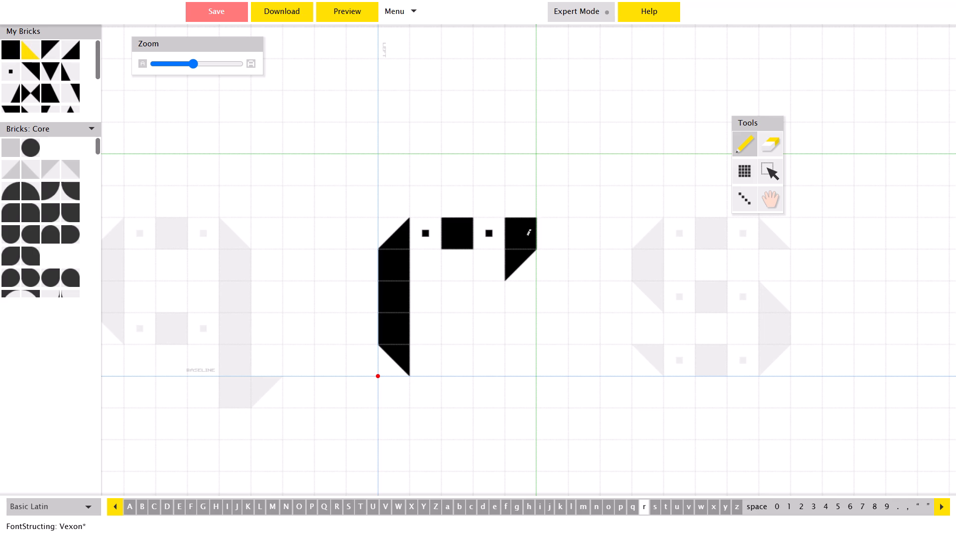
pyautogui.click(526, 237)
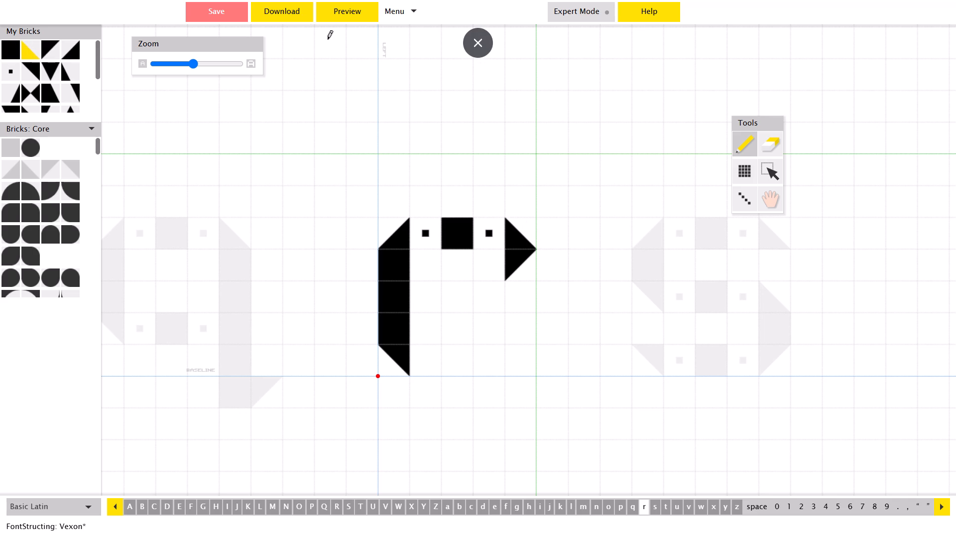
pyautogui.click(340, 14)
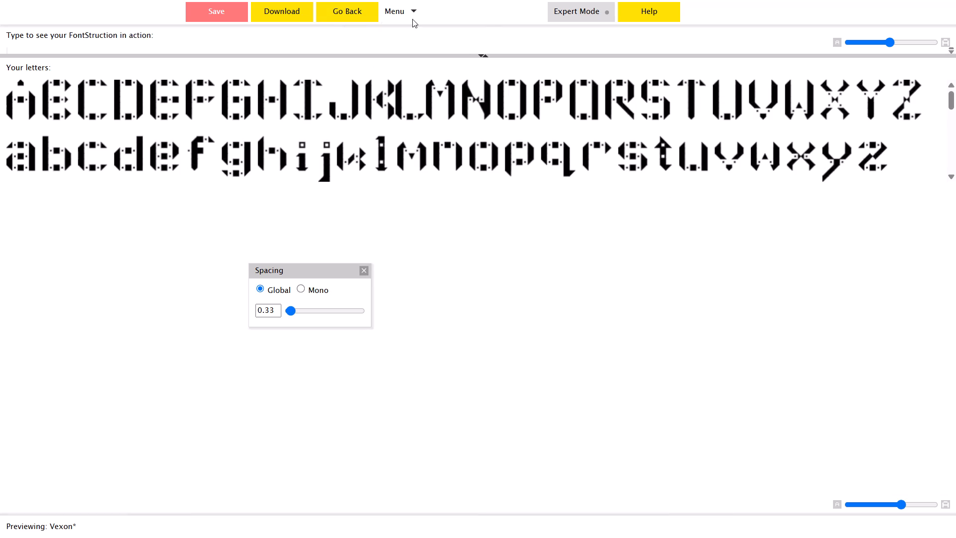
# Undo the last brick change on small r and preview the whole alphabet again.
pyautogui.click(364, 7)
pyautogui.press('z')
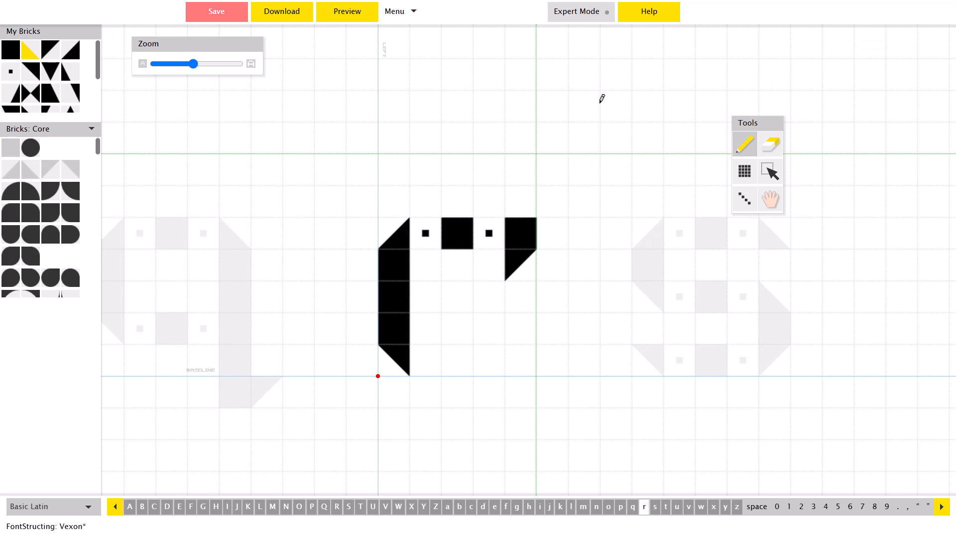
pyautogui.click(335, 19)
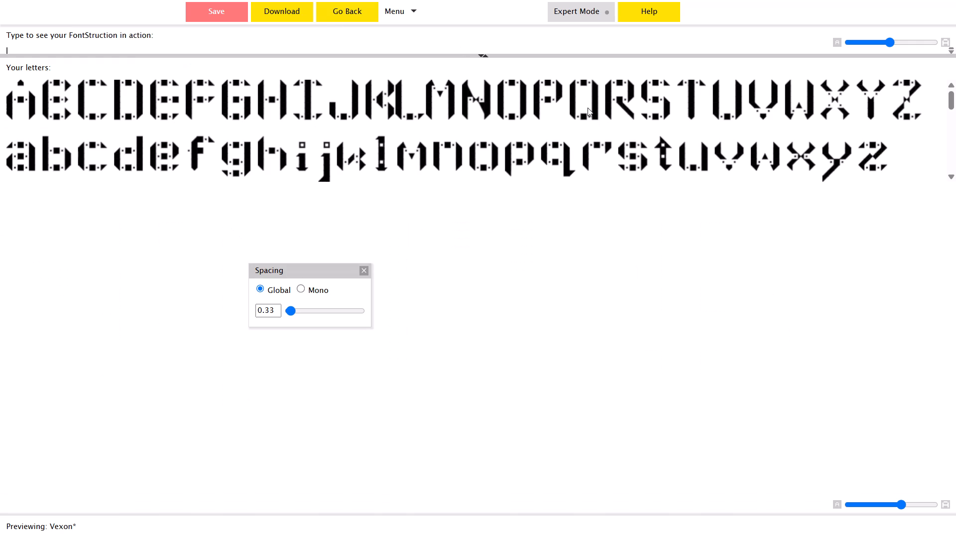
pyautogui.click(354, 14)
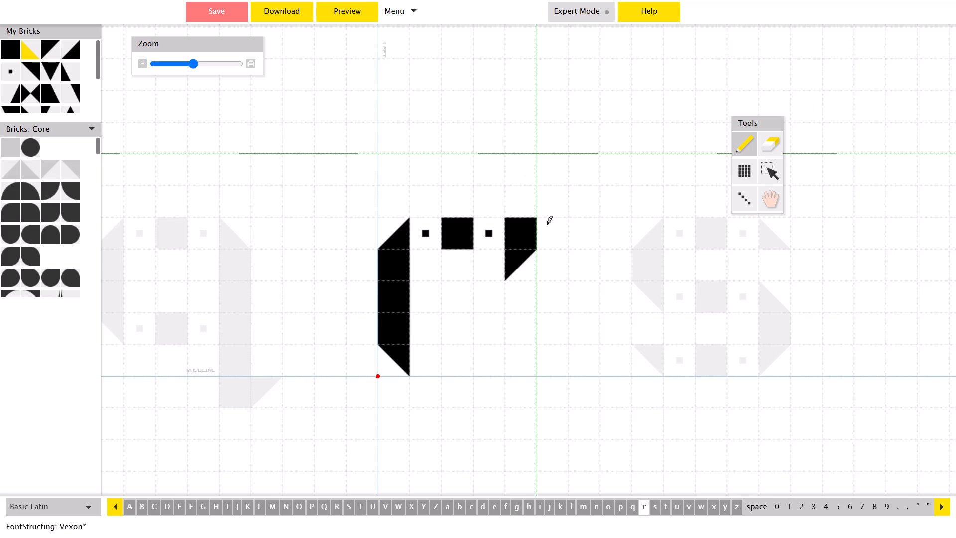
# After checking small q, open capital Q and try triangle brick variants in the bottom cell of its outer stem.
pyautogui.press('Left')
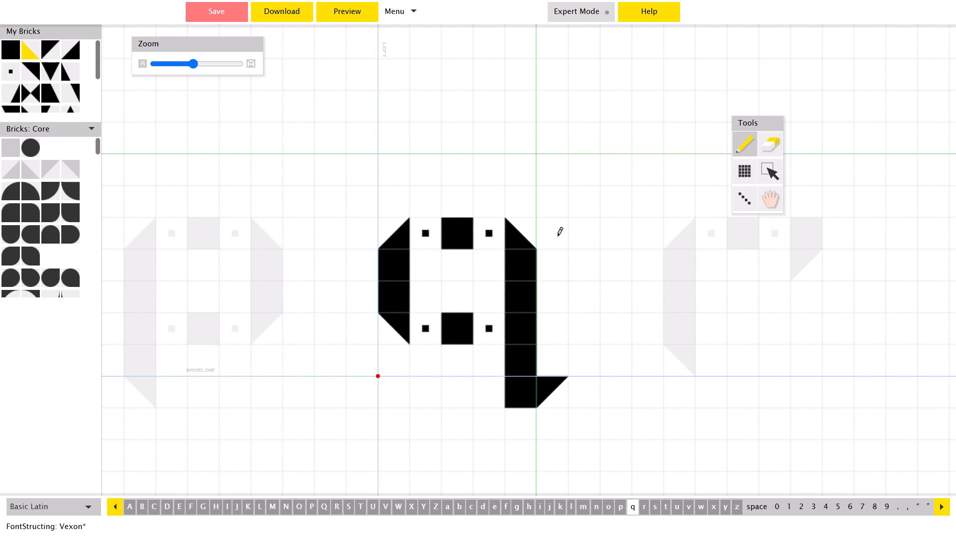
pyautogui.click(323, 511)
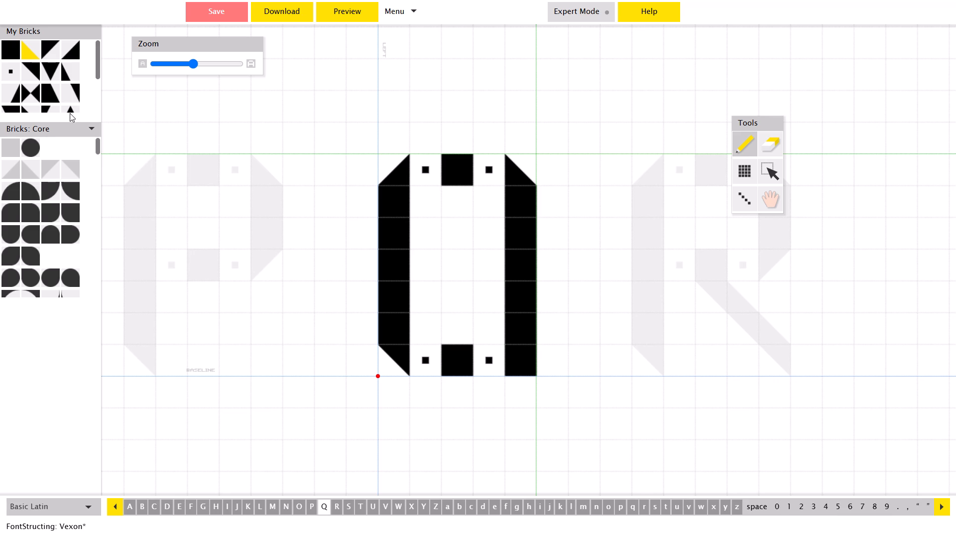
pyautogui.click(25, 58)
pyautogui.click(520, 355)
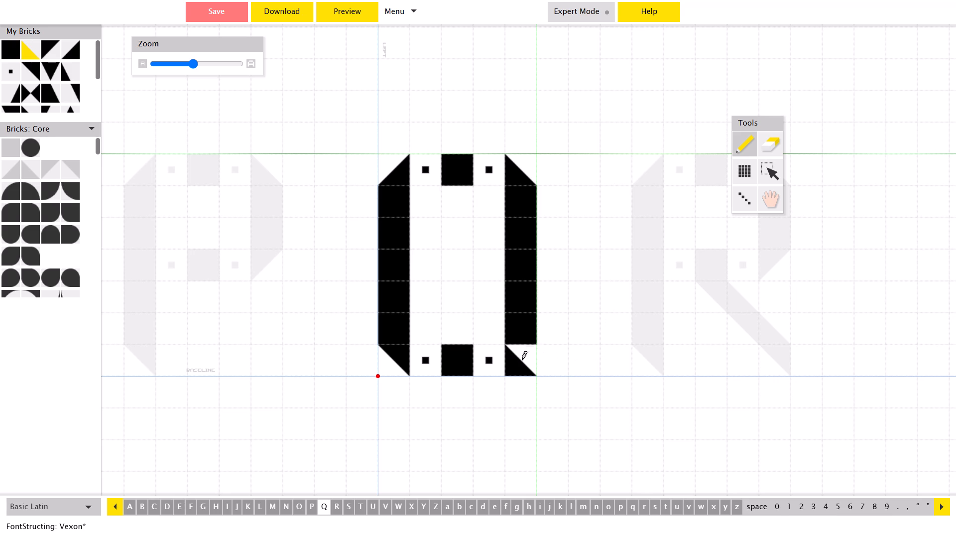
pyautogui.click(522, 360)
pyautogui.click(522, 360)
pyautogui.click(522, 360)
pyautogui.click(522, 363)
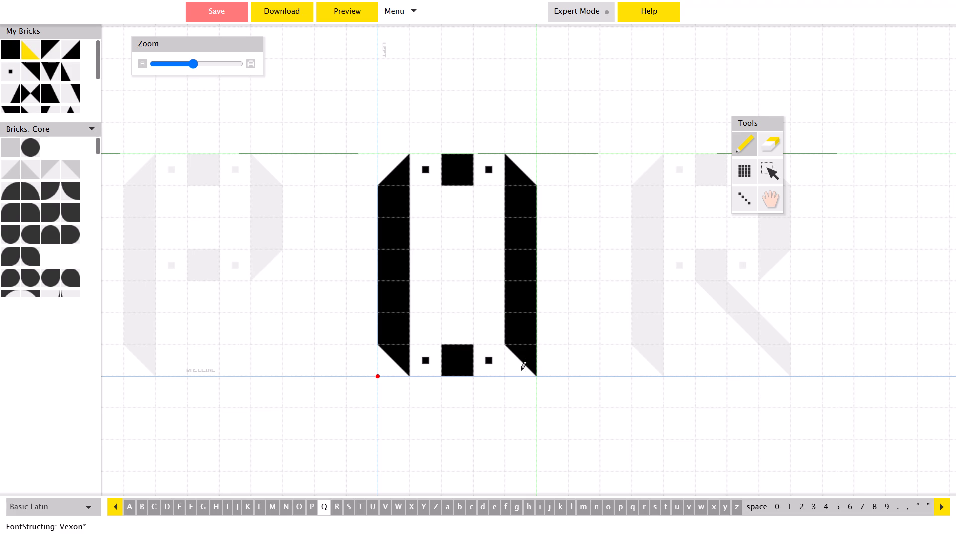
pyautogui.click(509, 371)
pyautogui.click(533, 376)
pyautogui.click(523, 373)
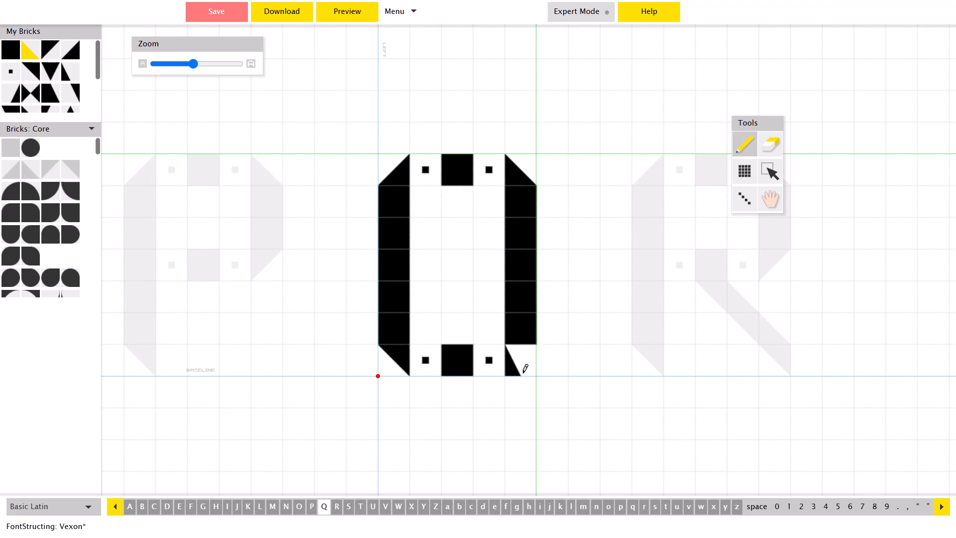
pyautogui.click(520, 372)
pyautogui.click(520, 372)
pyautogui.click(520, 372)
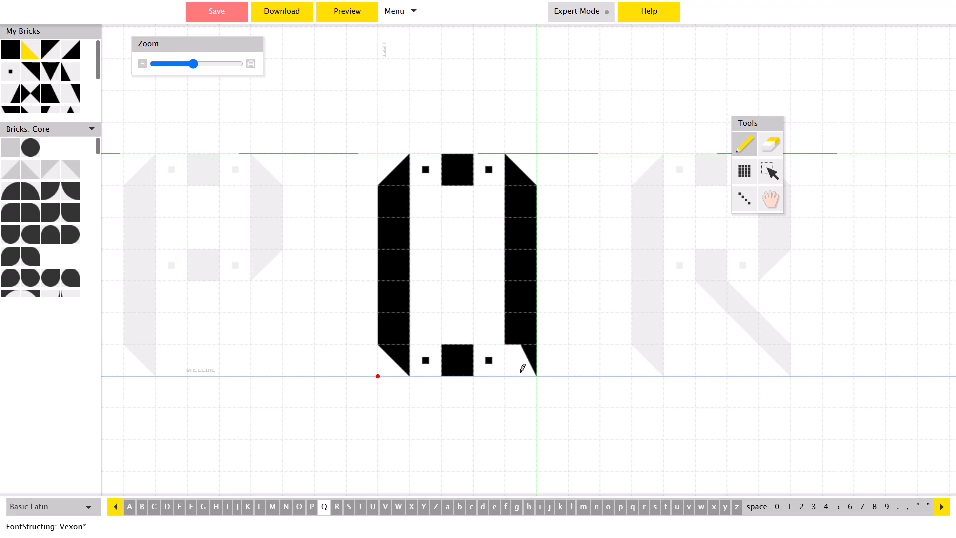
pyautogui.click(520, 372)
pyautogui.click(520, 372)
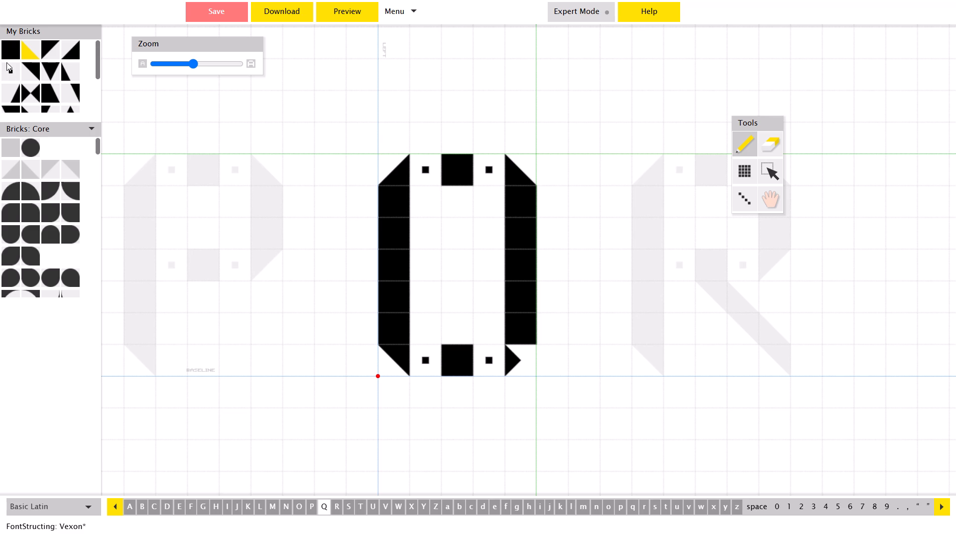
# On capital Q, restore the solid bottom square of the outer stem, add a right-triangle tail below the baseline, and erase the stray square beside it.
pyautogui.click(6, 57)
pyautogui.click(516, 358)
pyautogui.click(521, 364)
pyautogui.click(579, 365)
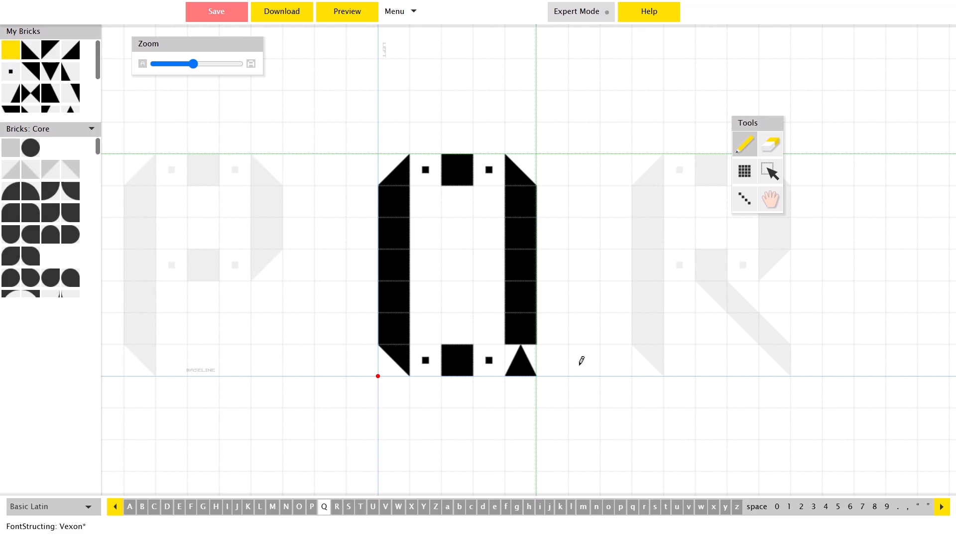
pyautogui.click(506, 364)
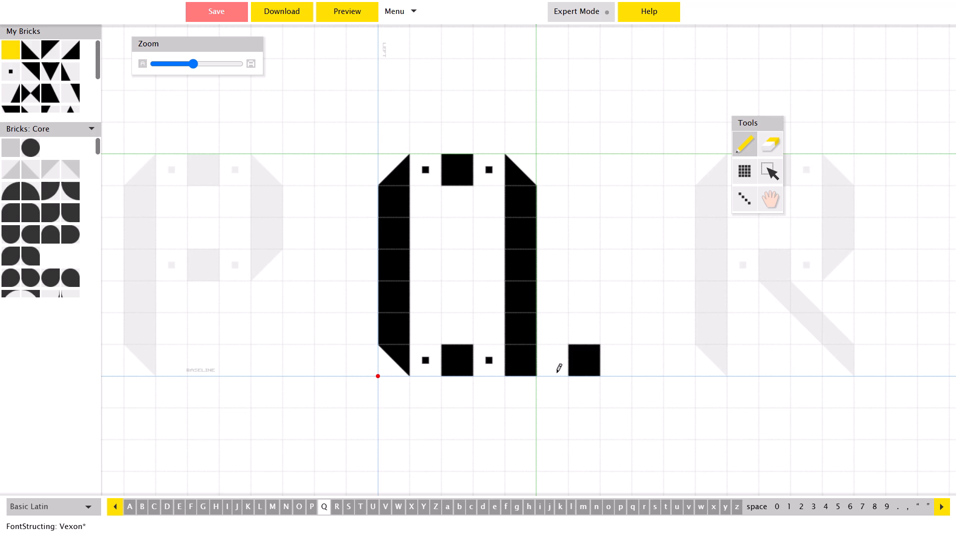
pyautogui.click(517, 391)
pyautogui.click(517, 391)
pyautogui.click(518, 390)
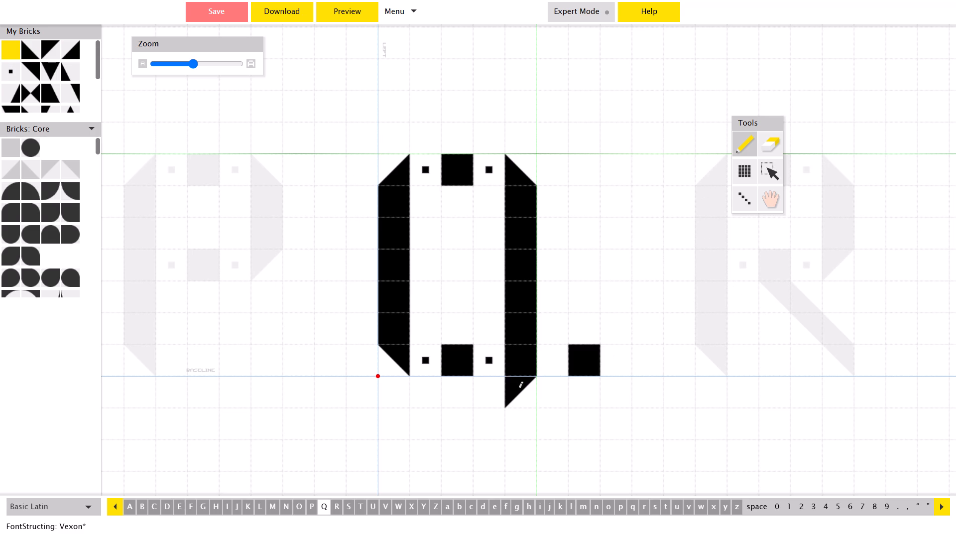
pyautogui.click(520, 390)
pyautogui.click(521, 390)
pyautogui.click(526, 392)
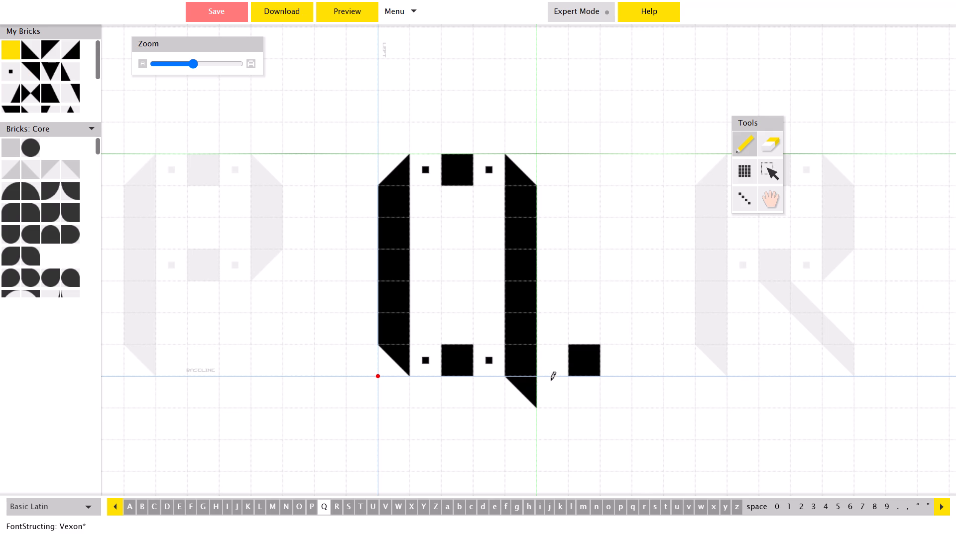
pyautogui.press('e')
pyautogui.click(588, 362)
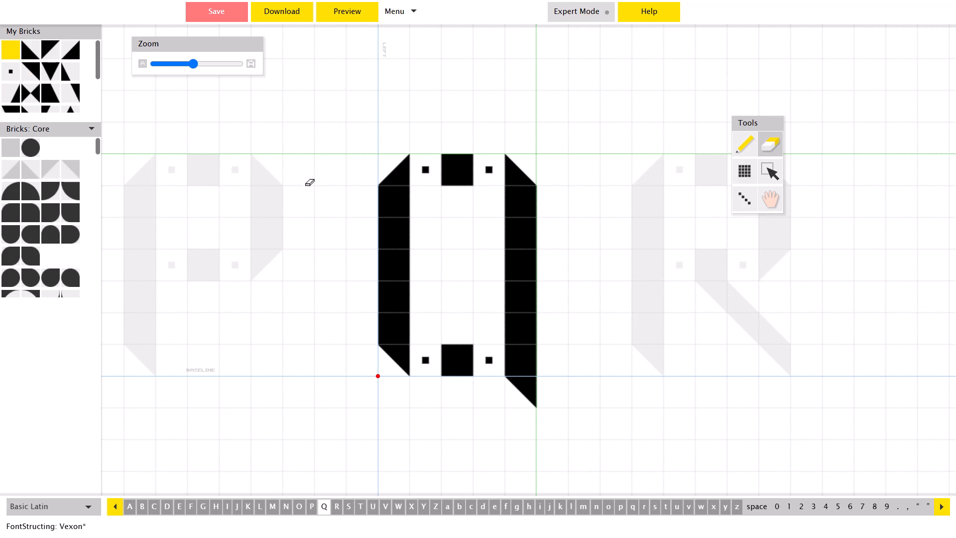
# Save the font, preview the alphabet with the new capital Q tail, and return to editing.
pyautogui.click(215, 16)
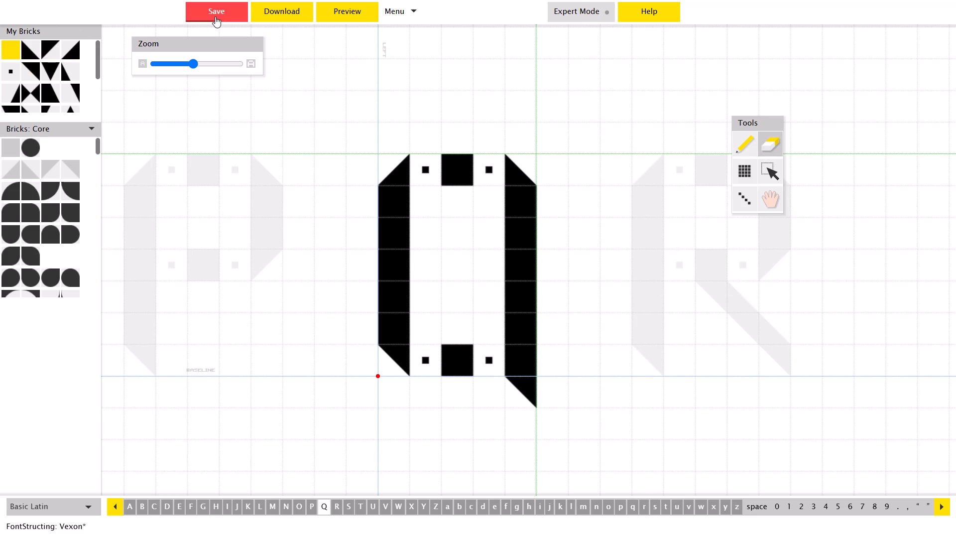
pyautogui.click(346, 13)
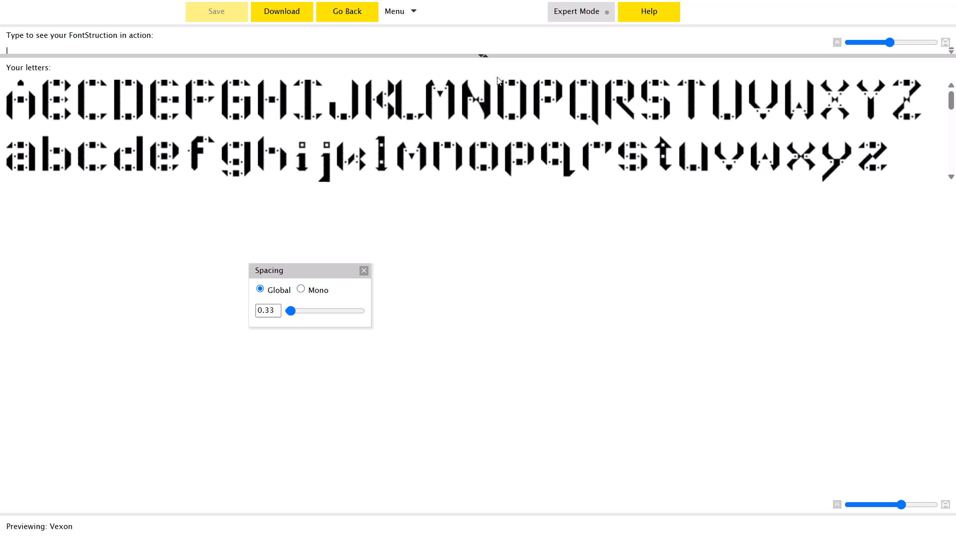
pyautogui.click(350, 15)
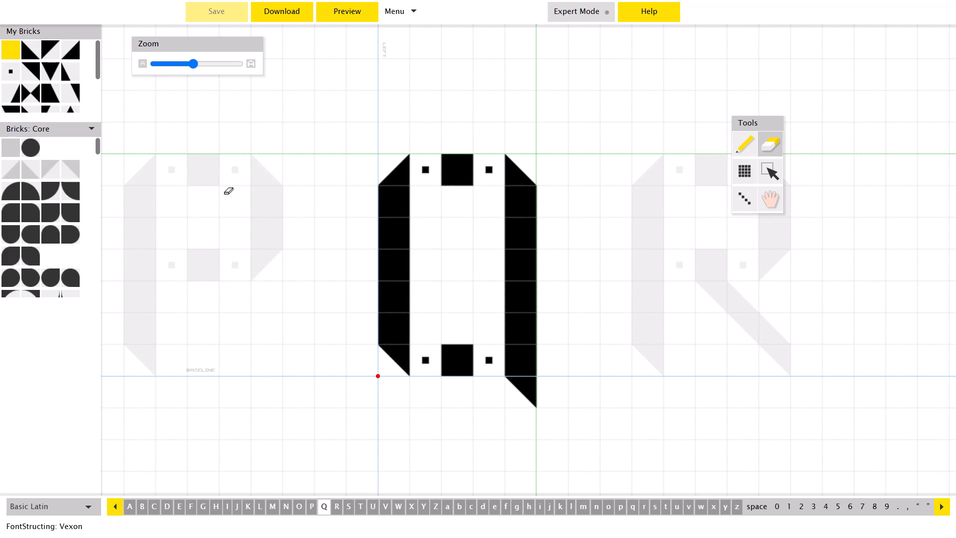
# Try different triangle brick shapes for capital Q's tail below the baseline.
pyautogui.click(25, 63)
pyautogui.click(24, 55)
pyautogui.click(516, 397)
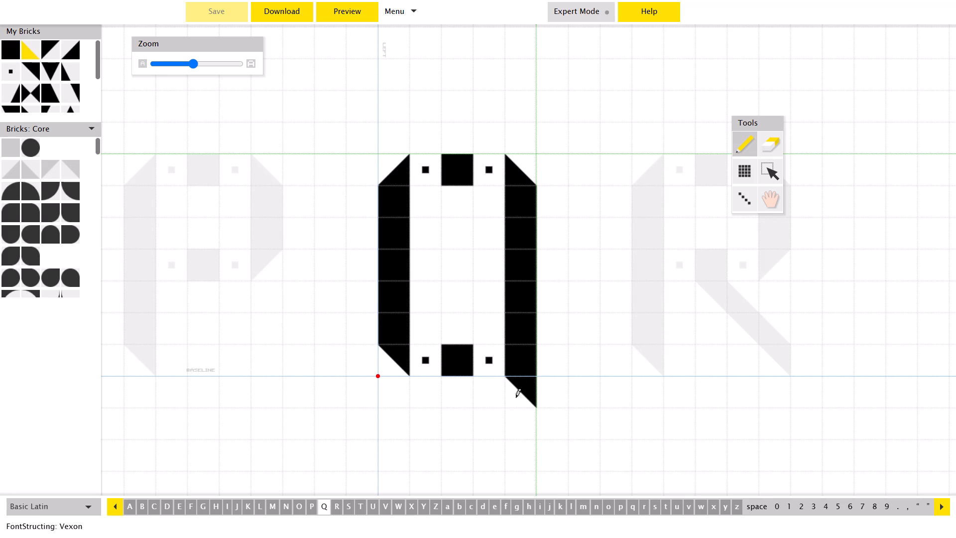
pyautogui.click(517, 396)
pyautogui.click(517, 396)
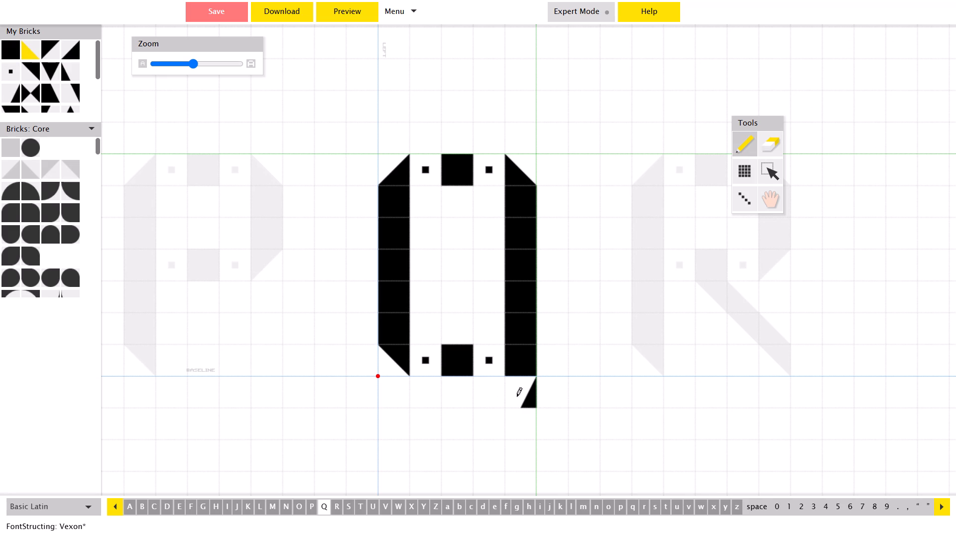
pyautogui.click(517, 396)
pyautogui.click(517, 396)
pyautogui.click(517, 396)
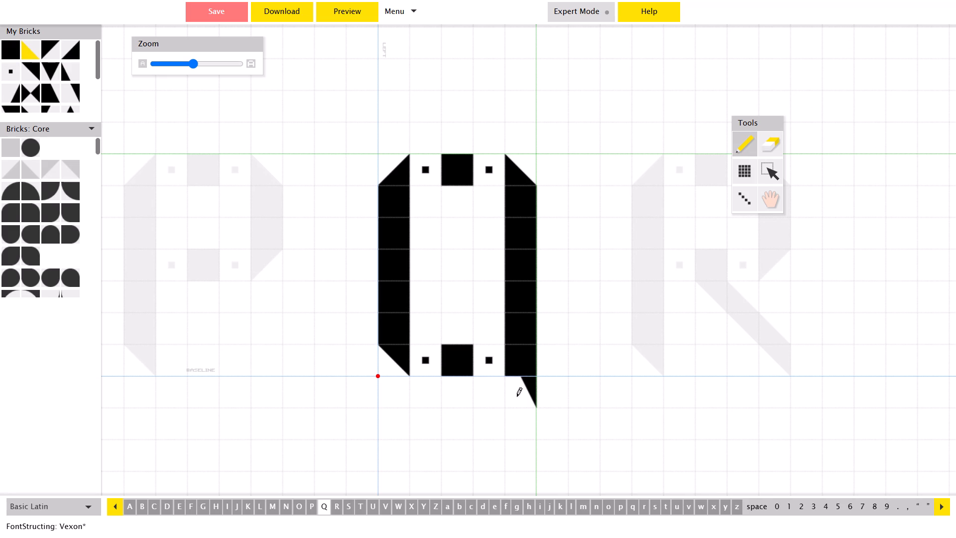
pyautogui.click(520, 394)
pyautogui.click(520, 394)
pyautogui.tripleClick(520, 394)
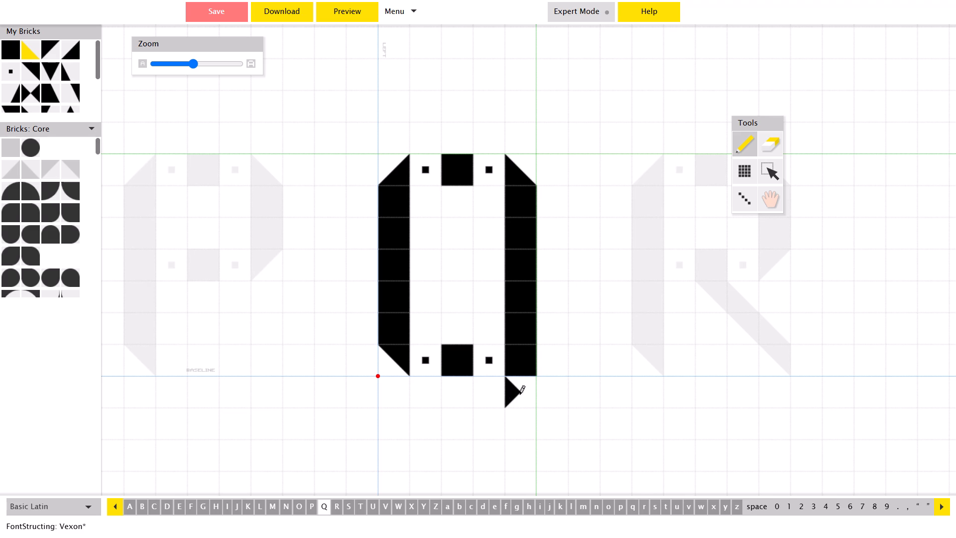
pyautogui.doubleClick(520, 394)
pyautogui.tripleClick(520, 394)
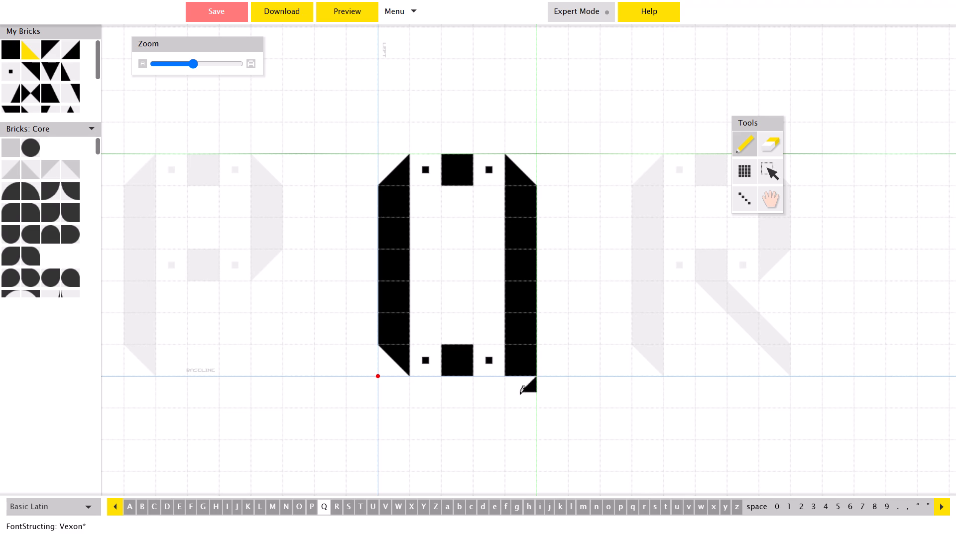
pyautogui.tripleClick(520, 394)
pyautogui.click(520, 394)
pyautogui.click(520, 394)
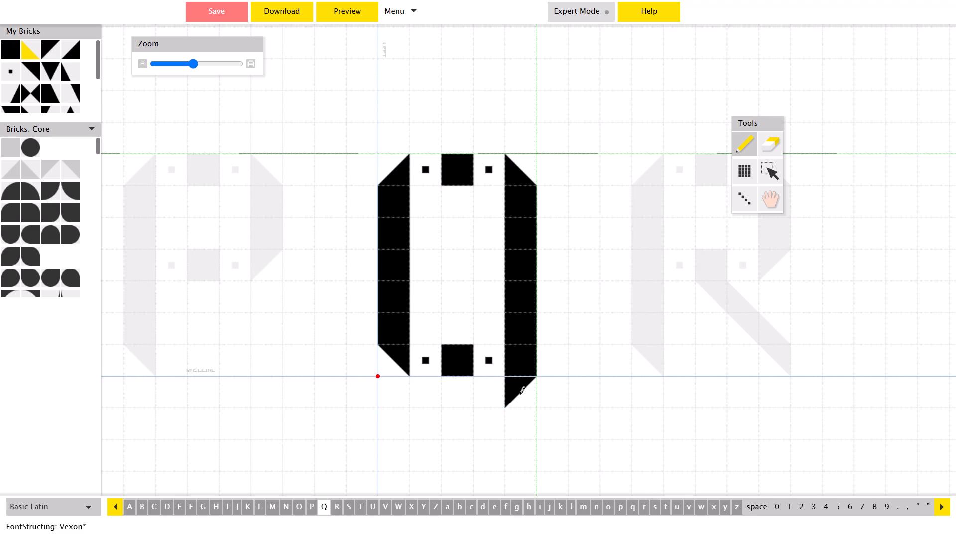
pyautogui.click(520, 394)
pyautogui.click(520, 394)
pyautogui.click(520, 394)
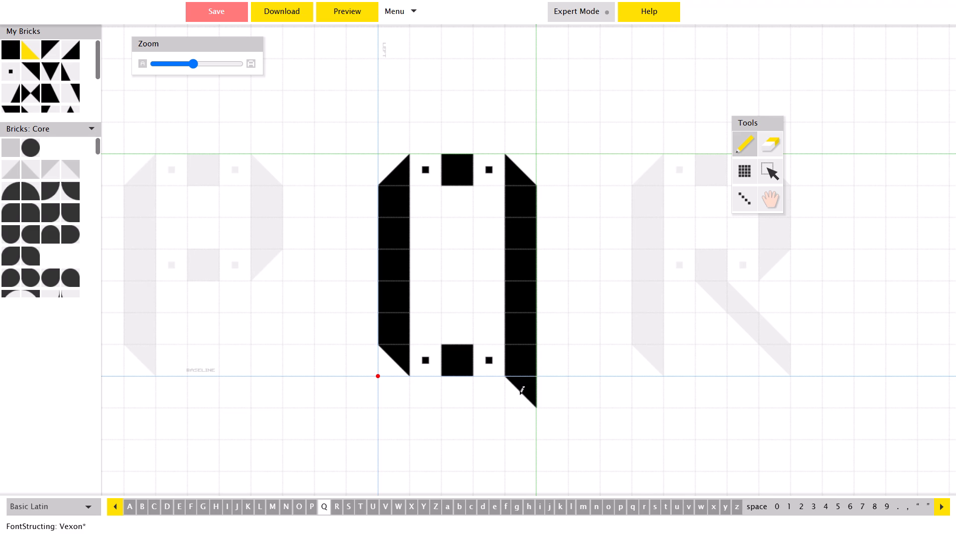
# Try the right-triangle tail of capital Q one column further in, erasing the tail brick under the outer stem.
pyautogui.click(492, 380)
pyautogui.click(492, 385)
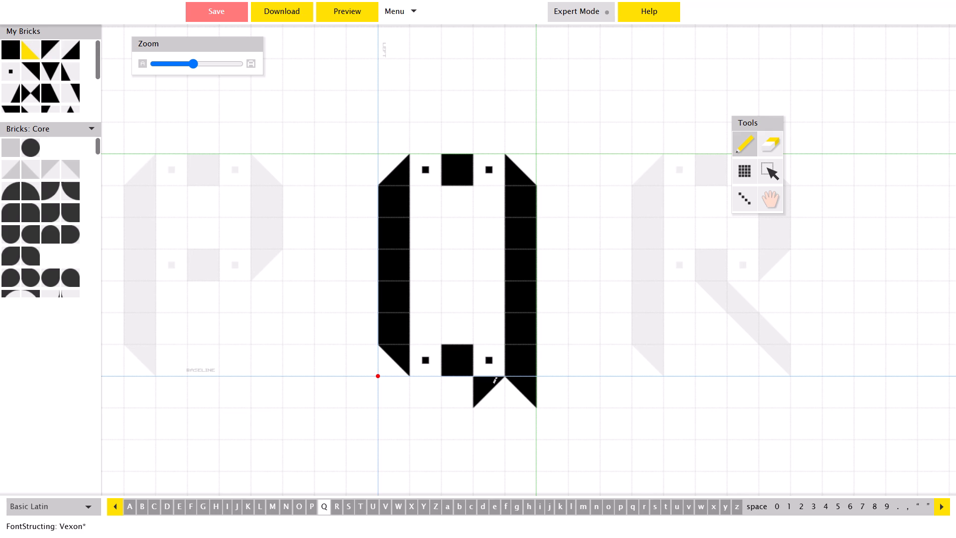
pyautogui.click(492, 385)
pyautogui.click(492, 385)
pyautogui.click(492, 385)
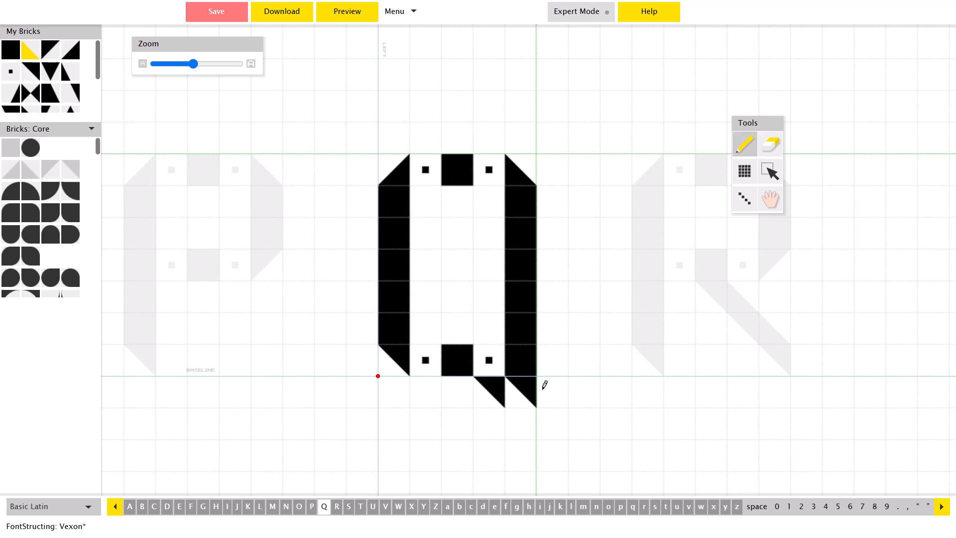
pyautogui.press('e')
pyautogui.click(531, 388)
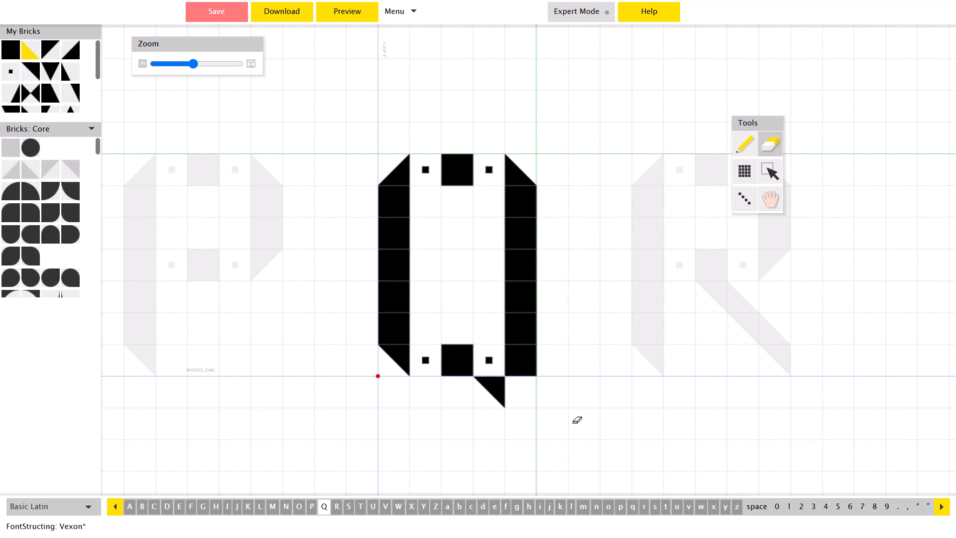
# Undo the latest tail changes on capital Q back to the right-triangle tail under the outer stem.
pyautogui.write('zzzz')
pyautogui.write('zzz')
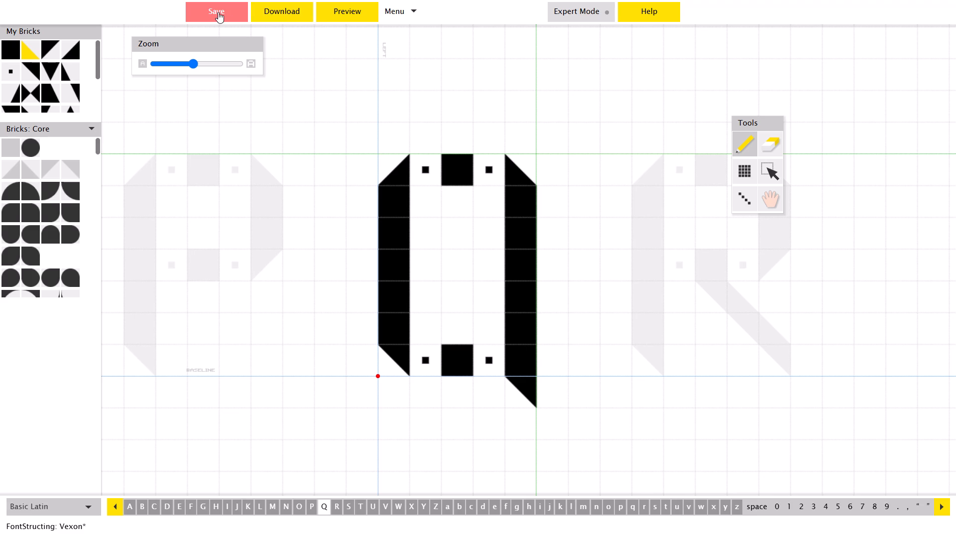
# Save the font, preview the whole alphabet, and return to editing.
pyautogui.click(216, 12)
pyautogui.click(370, 11)
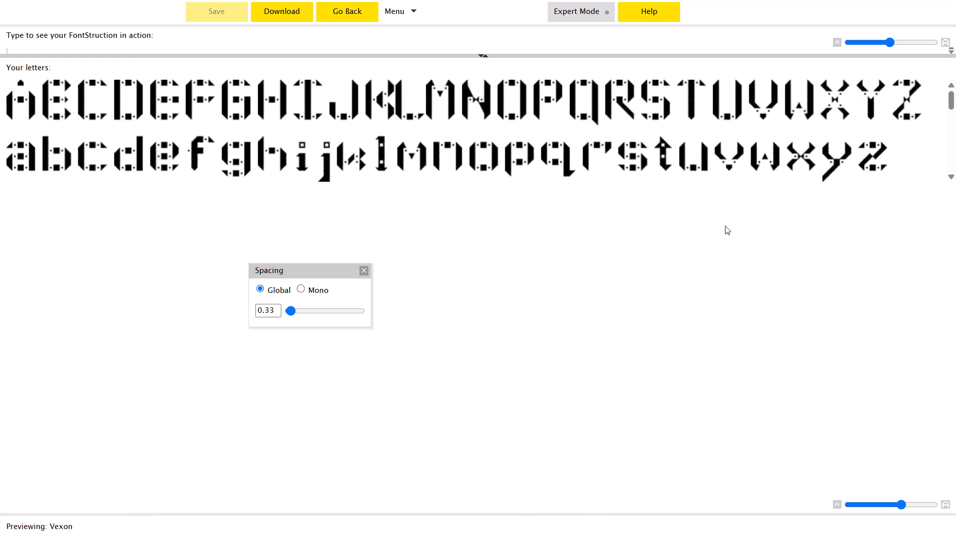
pyautogui.click(351, 8)
# Review the shapes of small r, q, p, o and n, comparing o and n with each other.
pyautogui.click(644, 510)
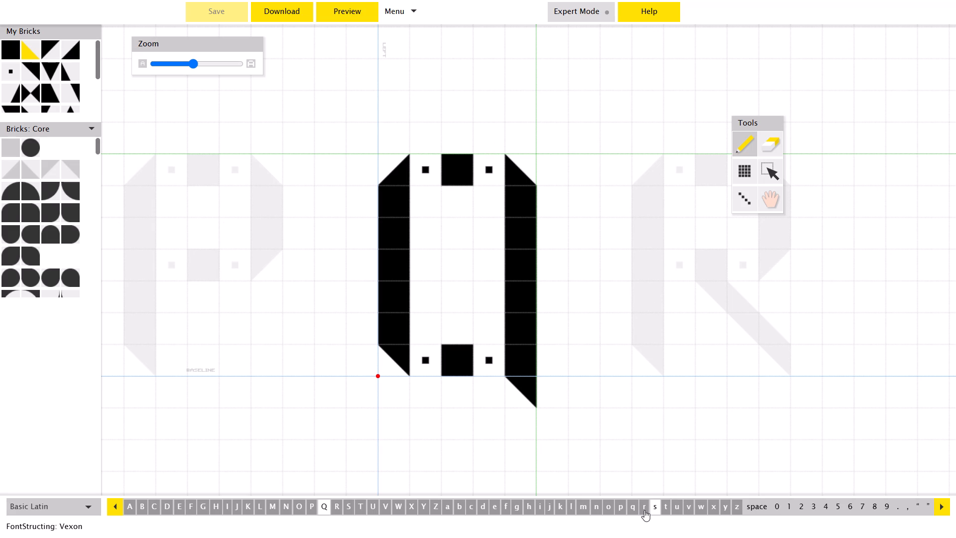
pyautogui.press('Left')
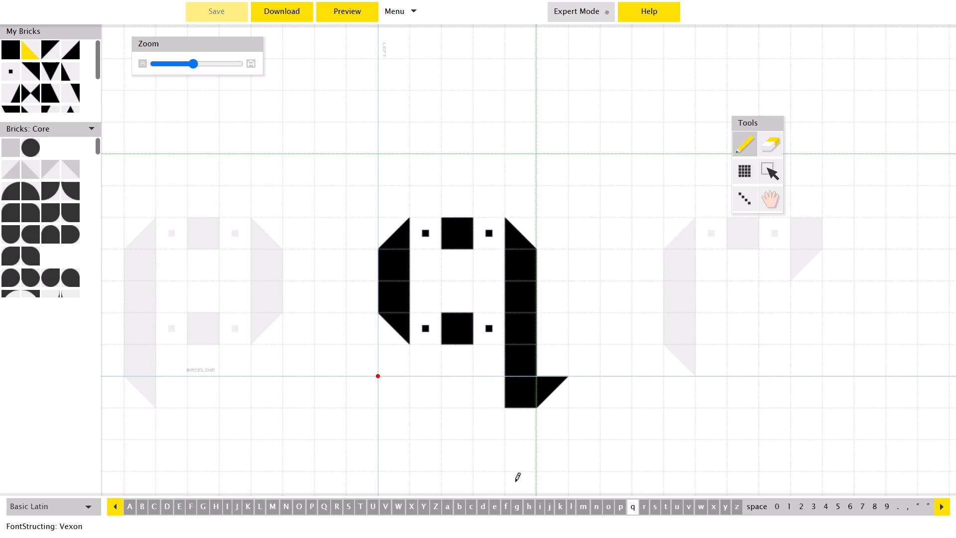
pyautogui.press('Left')
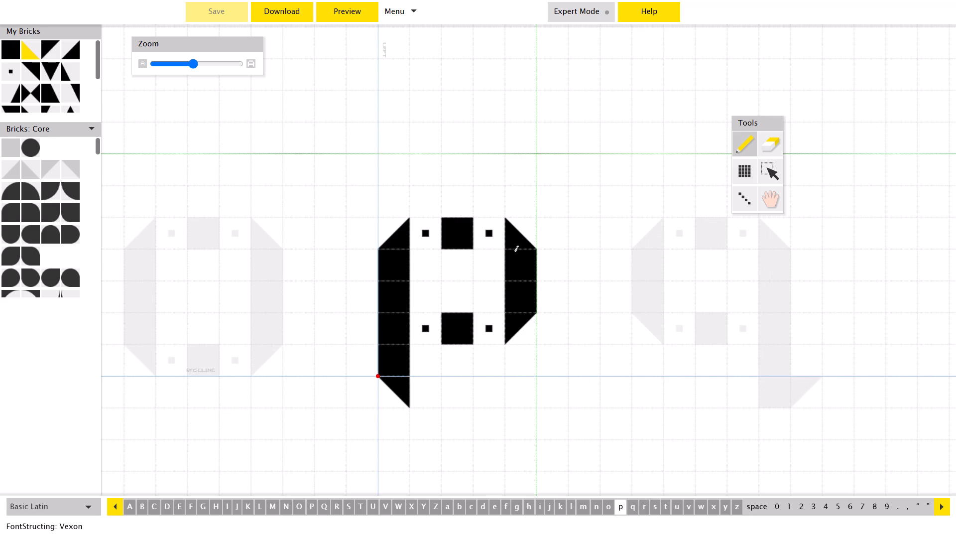
pyautogui.press('Left')
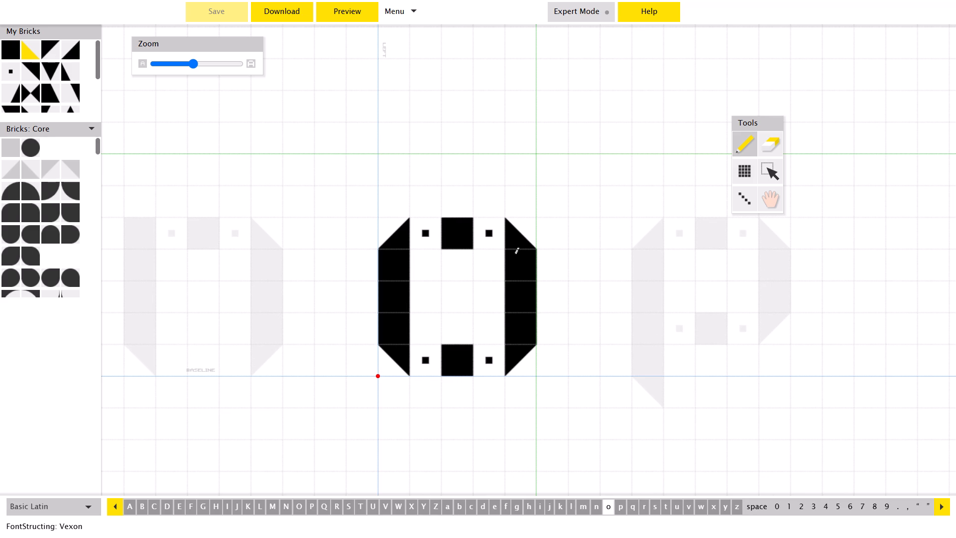
pyautogui.press('Left')
pyautogui.press('Right')
pyautogui.press('Left')
pyautogui.press('Right')
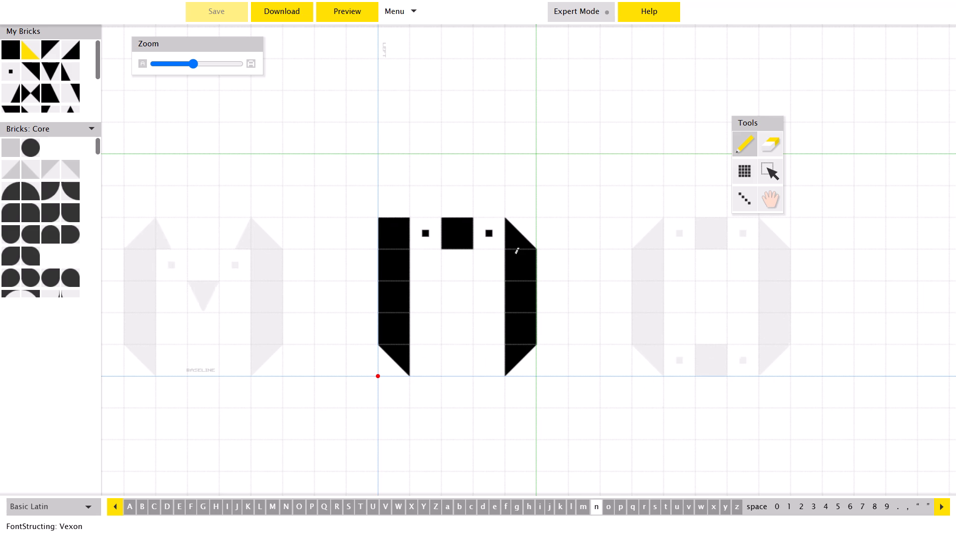
# Review the shapes of small n, o, m and l, and check them in the whole-alphabet preview.
pyautogui.press('Left')
pyautogui.press('Right')
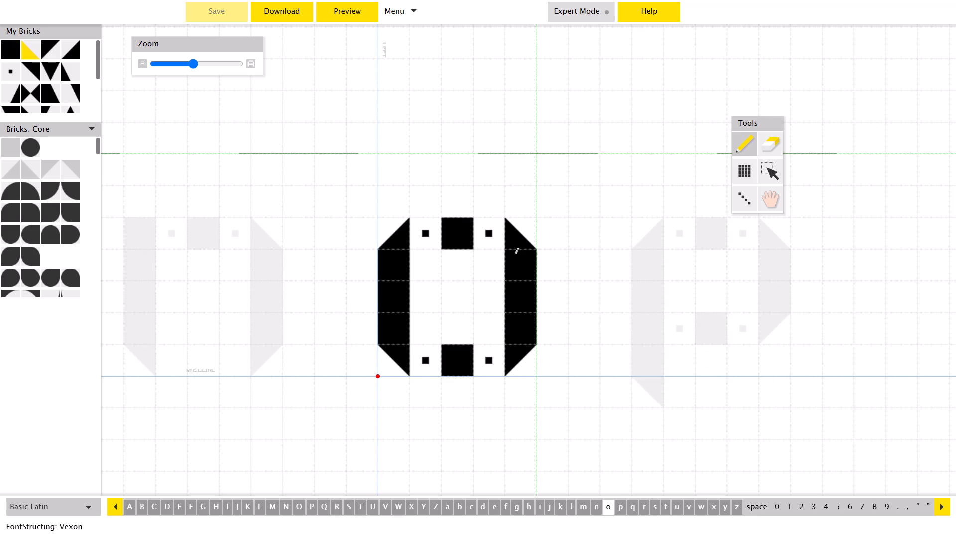
pyautogui.press('Left')
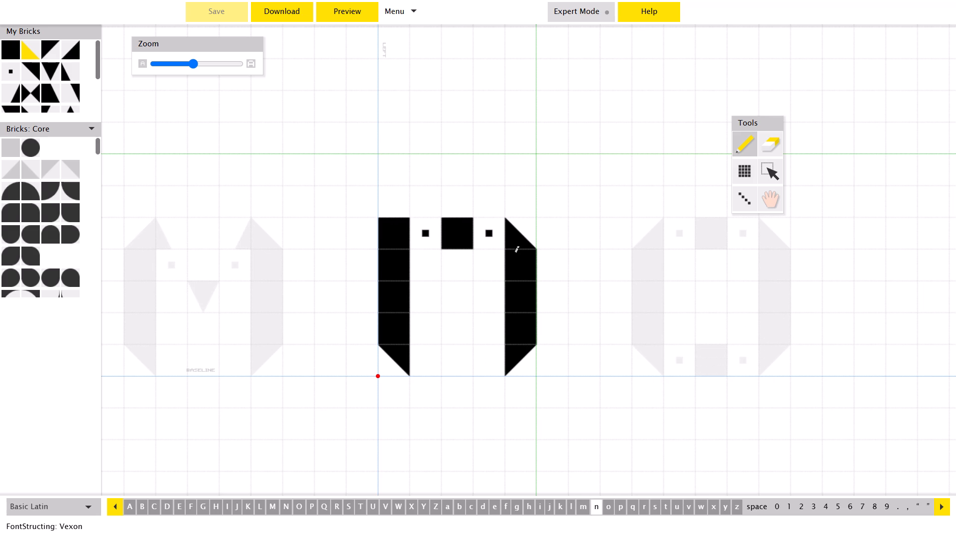
pyautogui.press('Left')
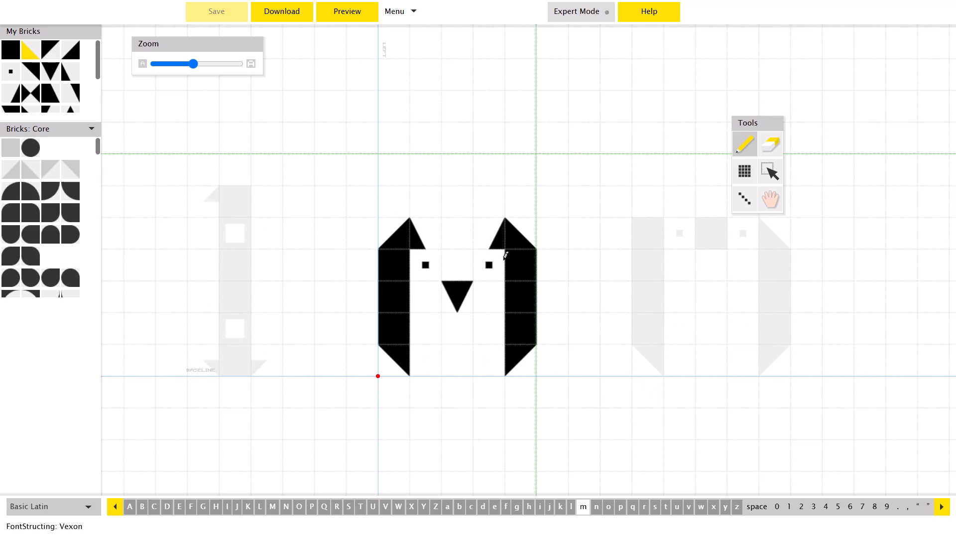
pyautogui.press('Left')
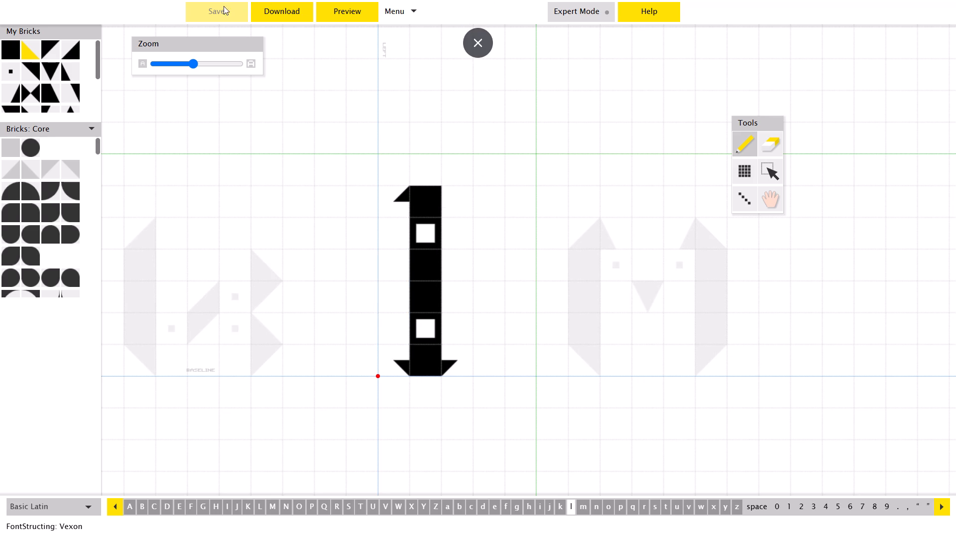
pyautogui.click(329, 13)
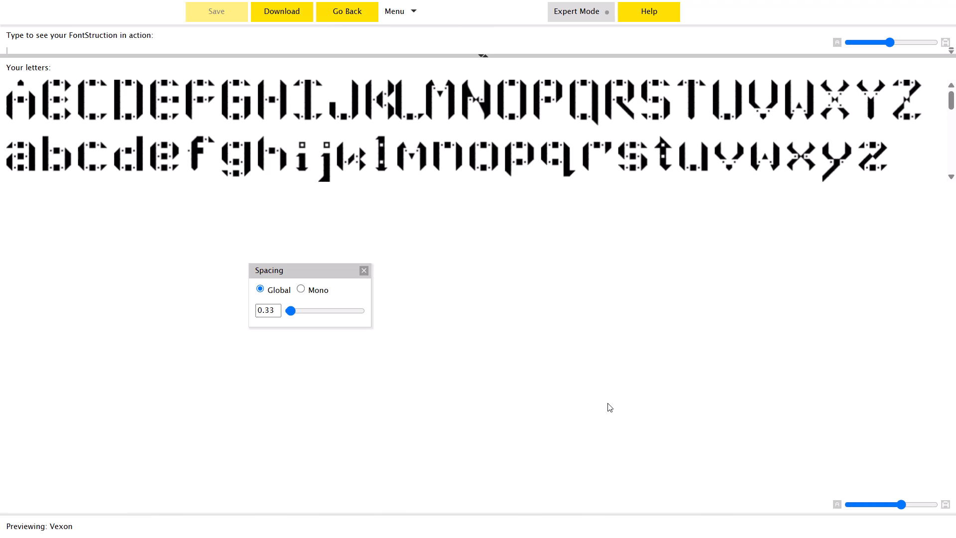
pyautogui.click(344, 17)
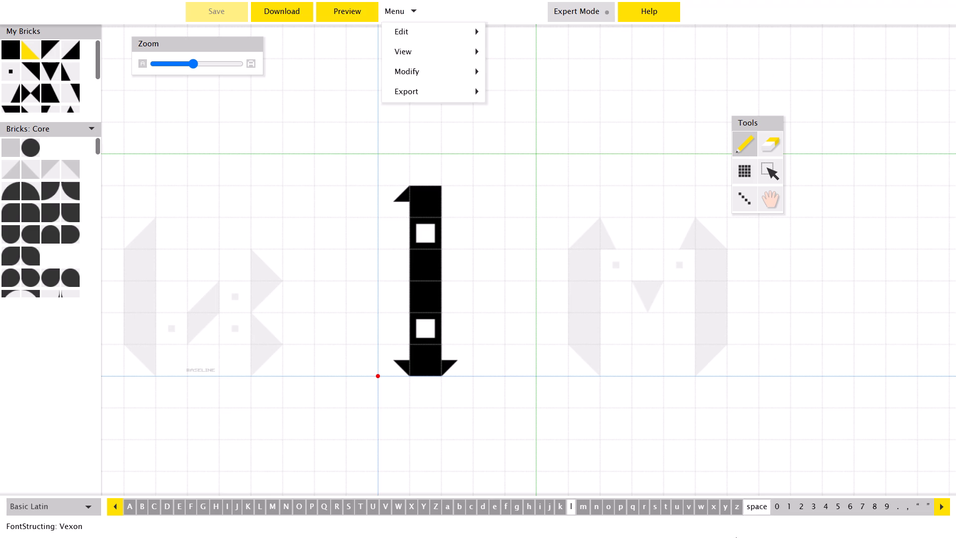
pyautogui.click(557, 508)
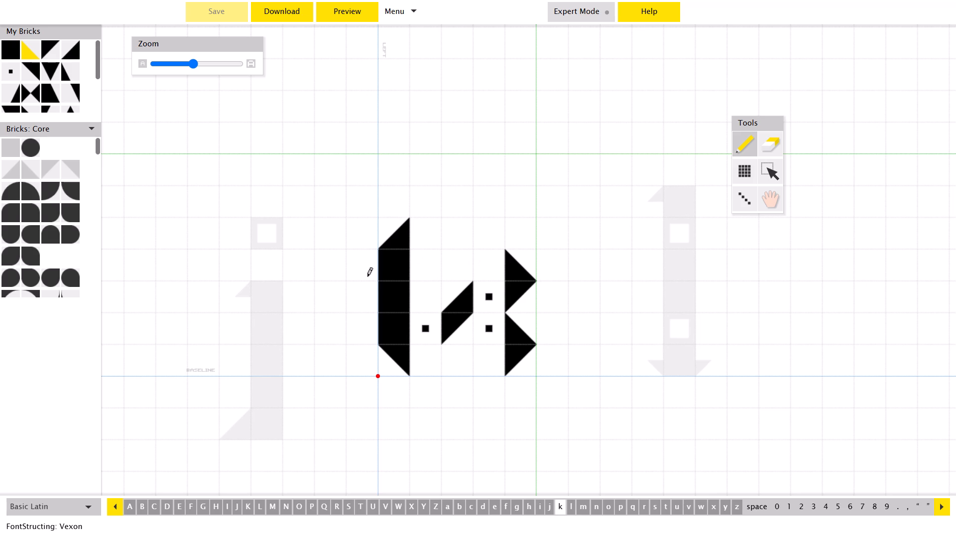
pyautogui.click(549, 513)
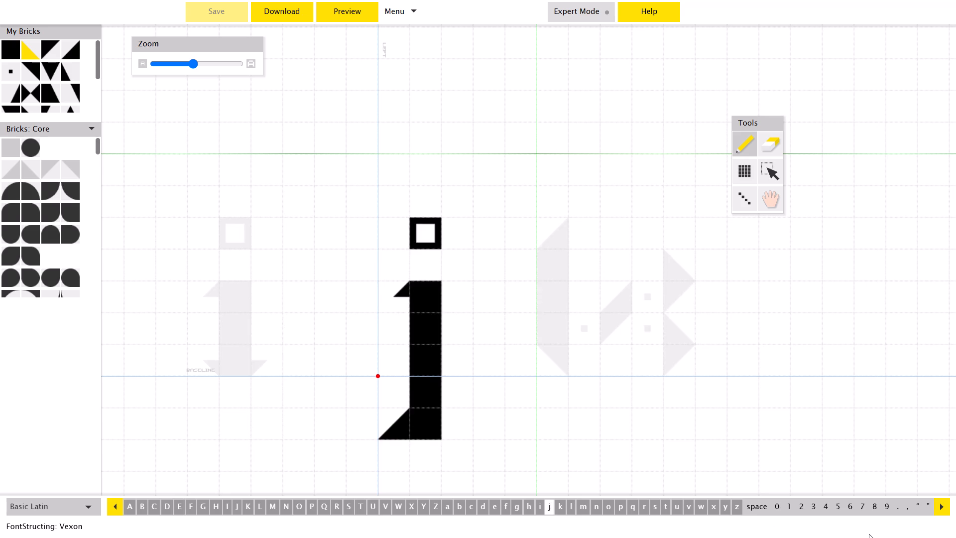
pyautogui.press('Right')
pyautogui.press('Right')
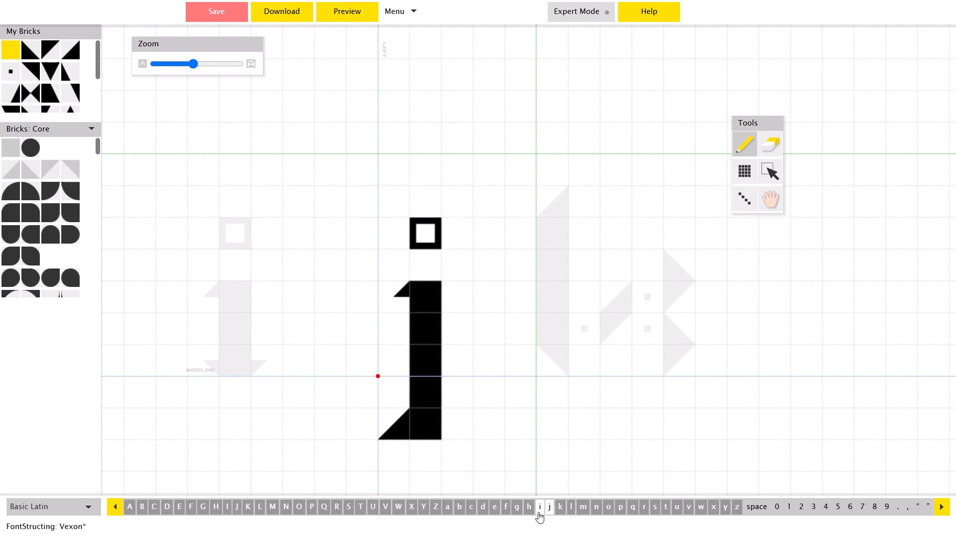
pyautogui.click(538, 512)
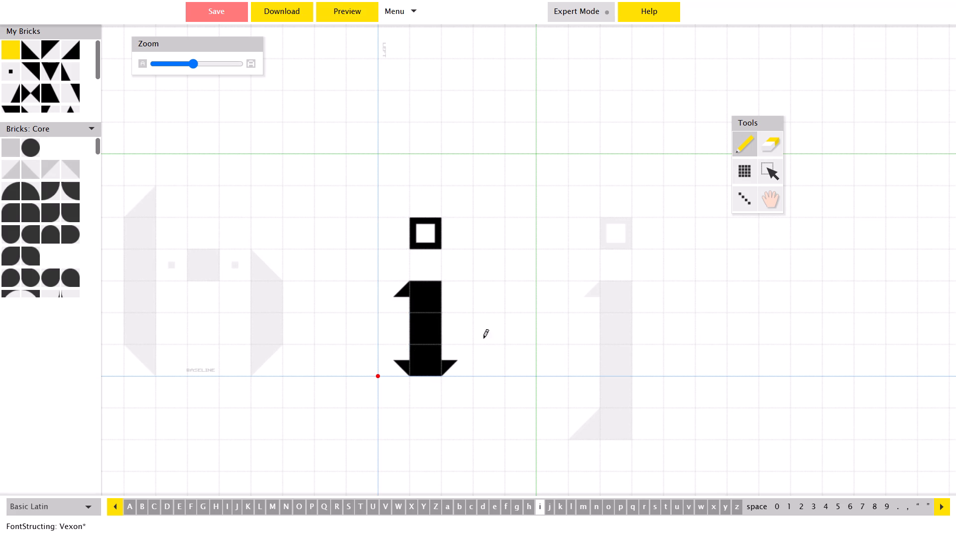
pyautogui.click(527, 508)
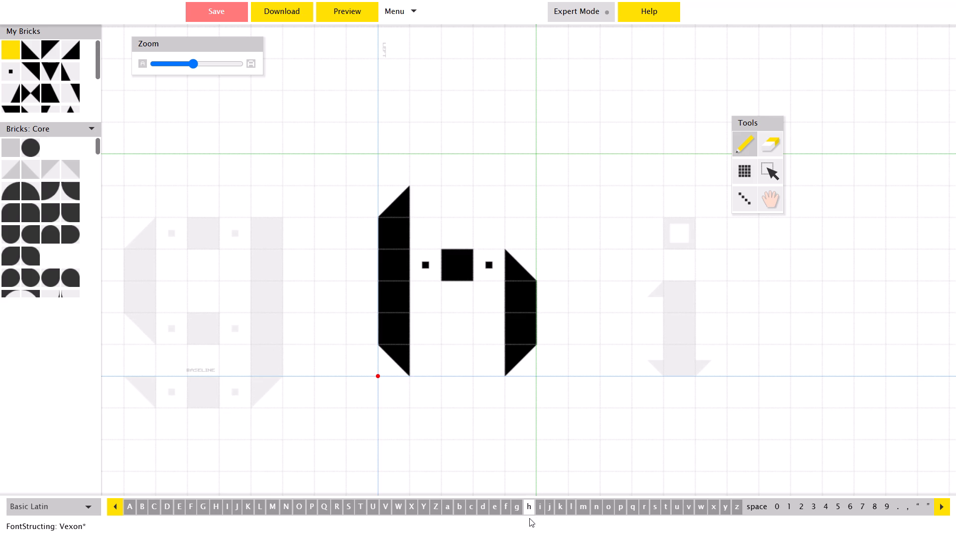
pyautogui.click(514, 510)
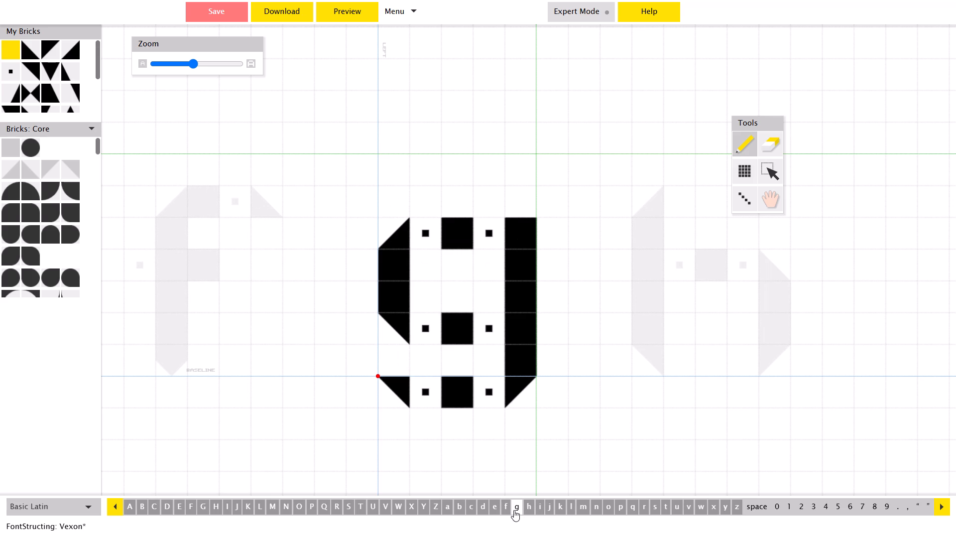
pyautogui.click(503, 511)
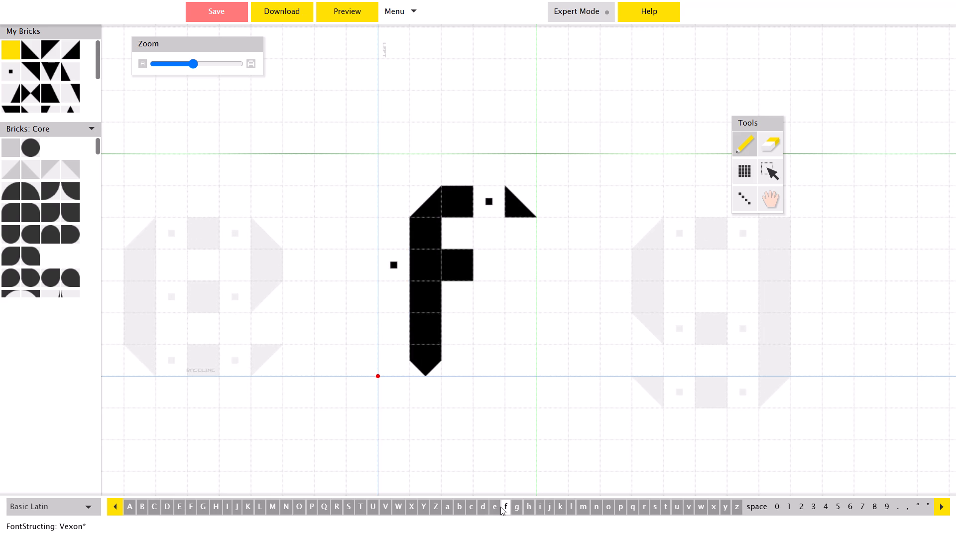
pyautogui.click(519, 513)
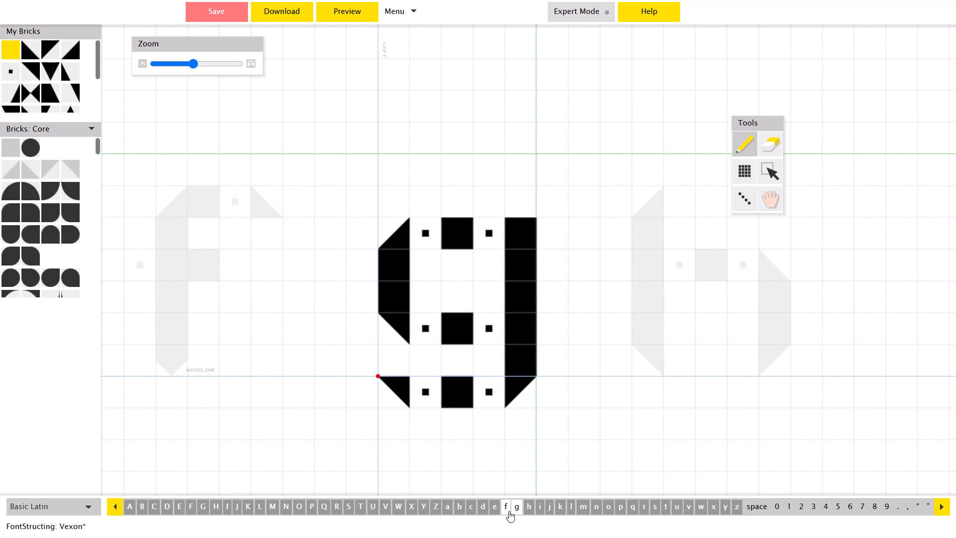
pyautogui.click(508, 511)
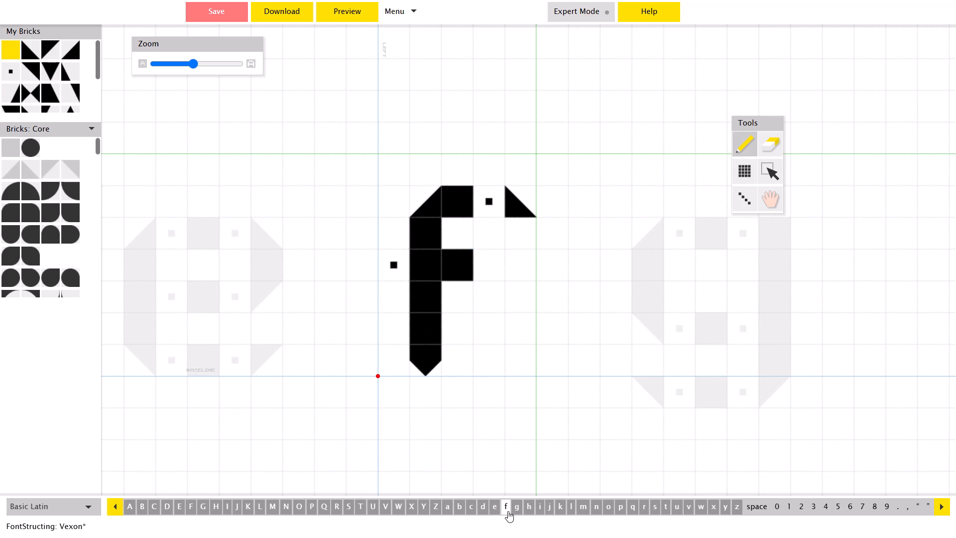
pyautogui.click(494, 505)
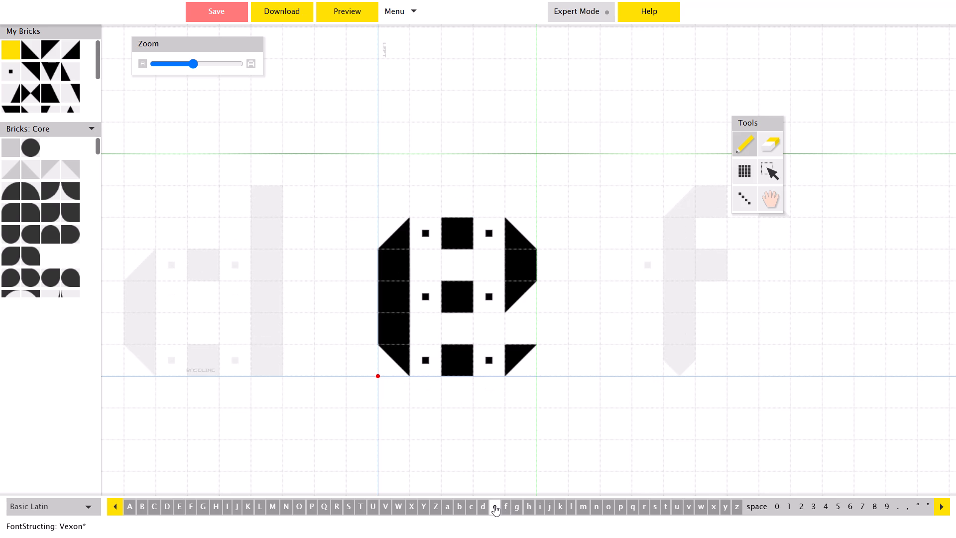
pyautogui.click(507, 509)
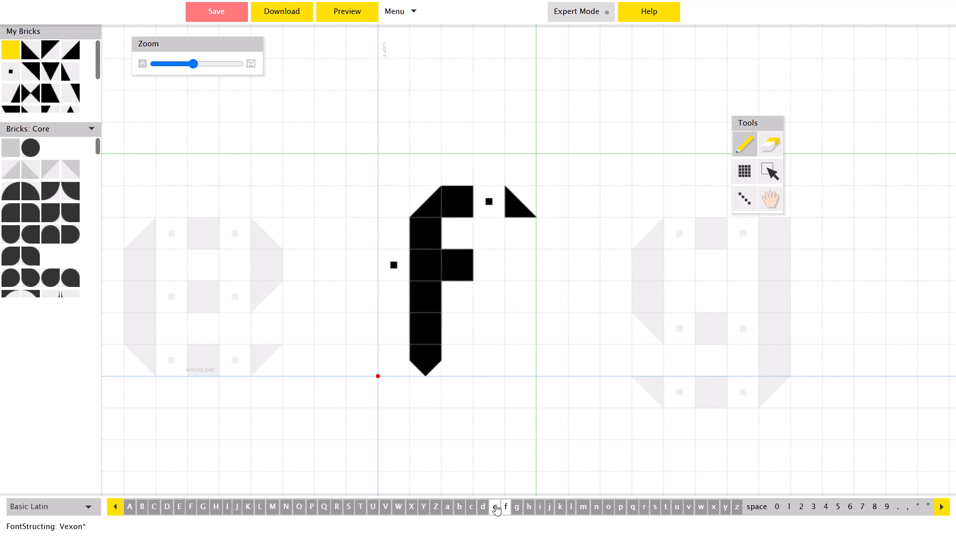
# Review the shapes of small e, d, c, b and a, and of capitals Z, Y and X.
pyautogui.click(493, 505)
pyautogui.click(483, 504)
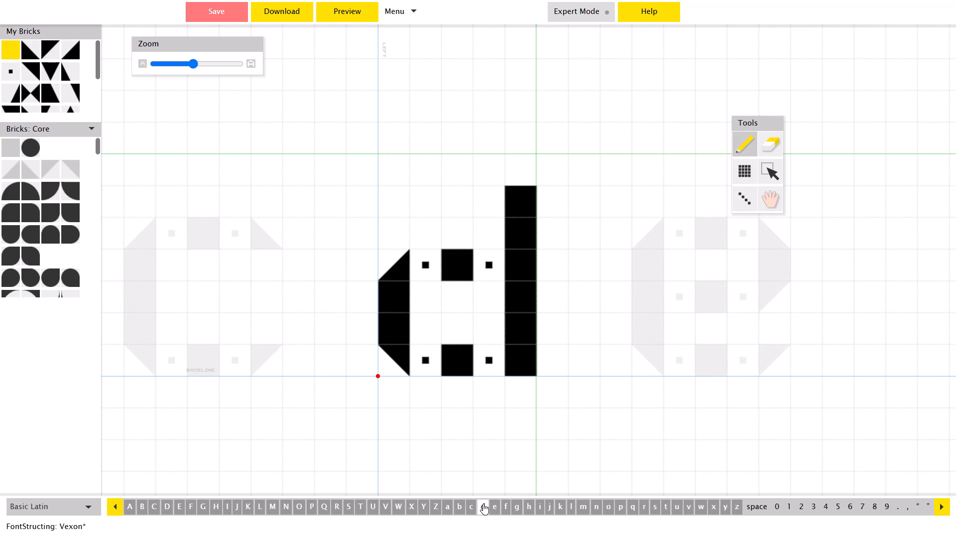
pyautogui.click(468, 508)
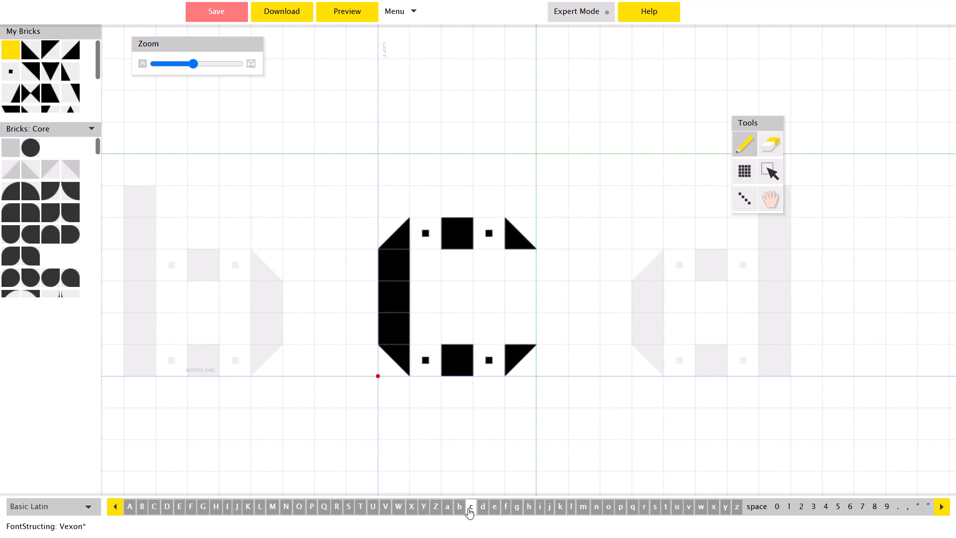
pyautogui.click(459, 506)
pyautogui.click(447, 511)
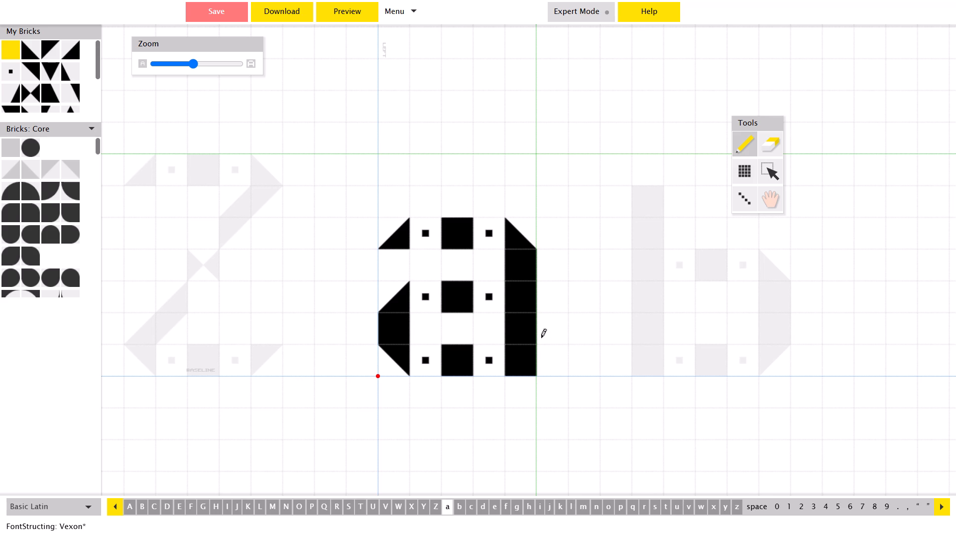
pyautogui.click(438, 503)
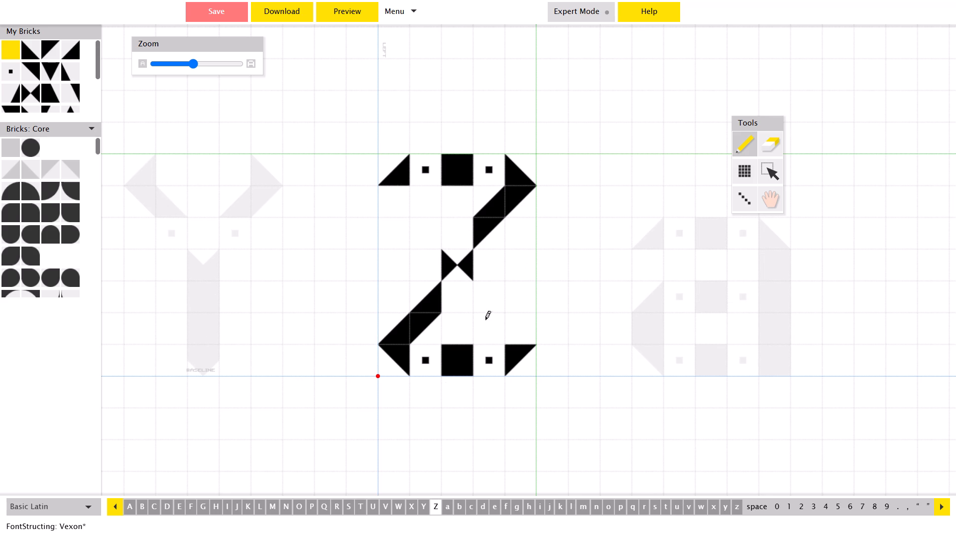
pyautogui.press('Left')
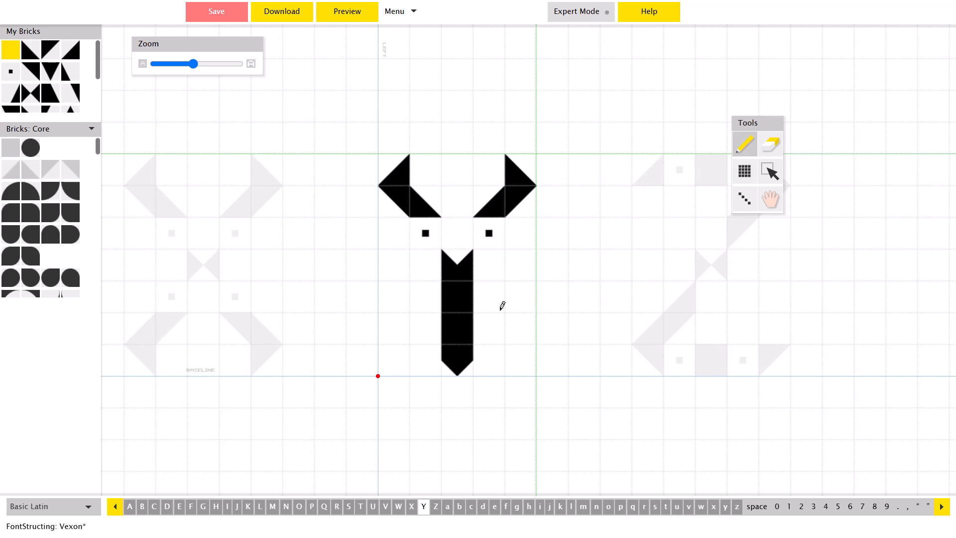
pyautogui.press('Left')
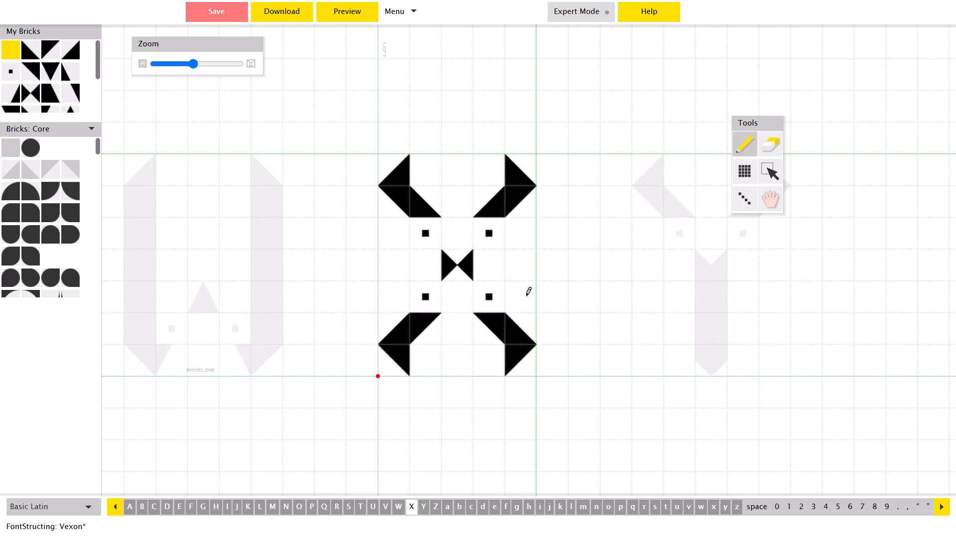
# Compare capitals Z, Y, X, W and V with their neighbouring letters, from small b back to capital U.
pyautogui.press('Right')
pyautogui.press('Right')
pyautogui.press('Right')
pyautogui.press('Right')
pyautogui.press('Left')
pyautogui.press('Left')
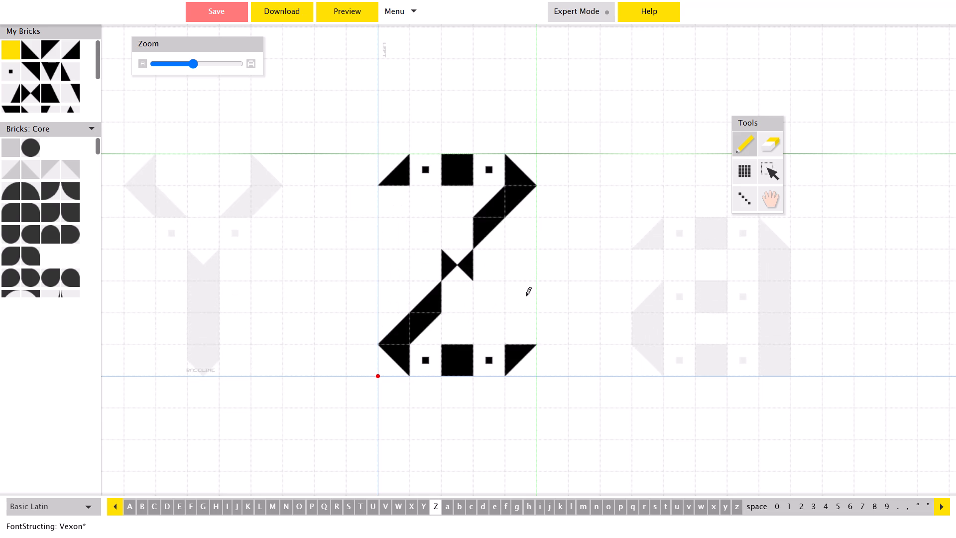
pyautogui.press('Left')
pyautogui.press('Left')
pyautogui.press('Left')
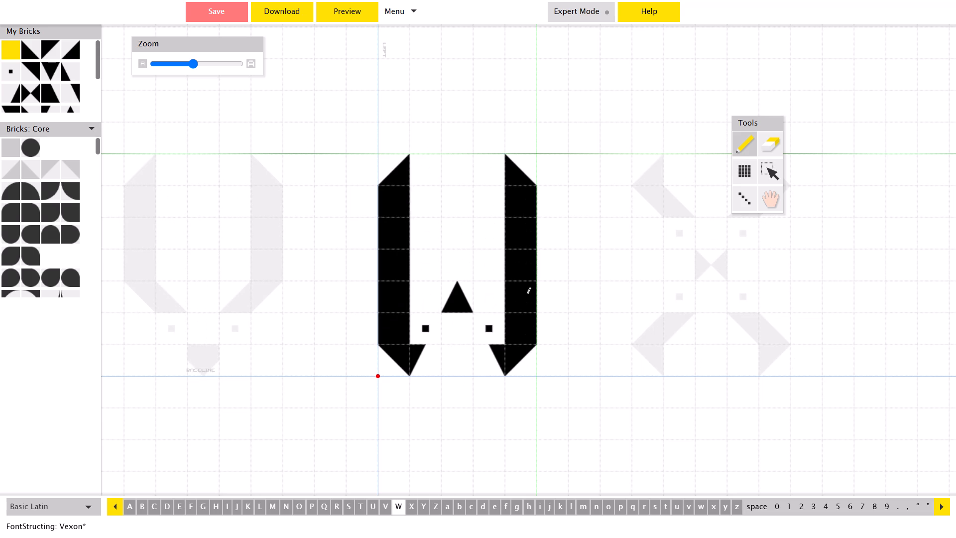
pyautogui.press('Left')
pyautogui.press('Right')
pyautogui.press('Left')
pyautogui.press('Left')
pyautogui.press('Right')
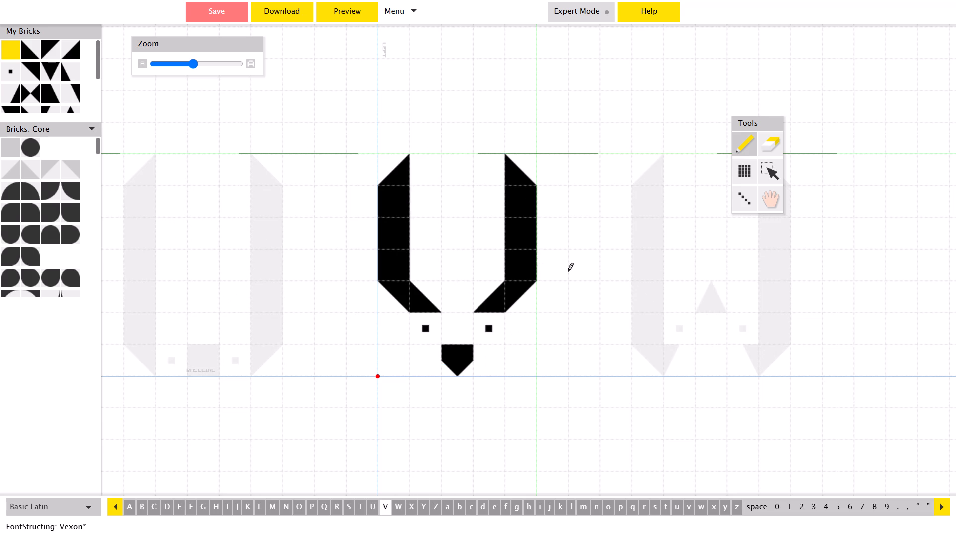
# Review capitals U, T, S, R and Q, and compare capital R's diagonal leg with small y's tail.
pyautogui.press('Left')
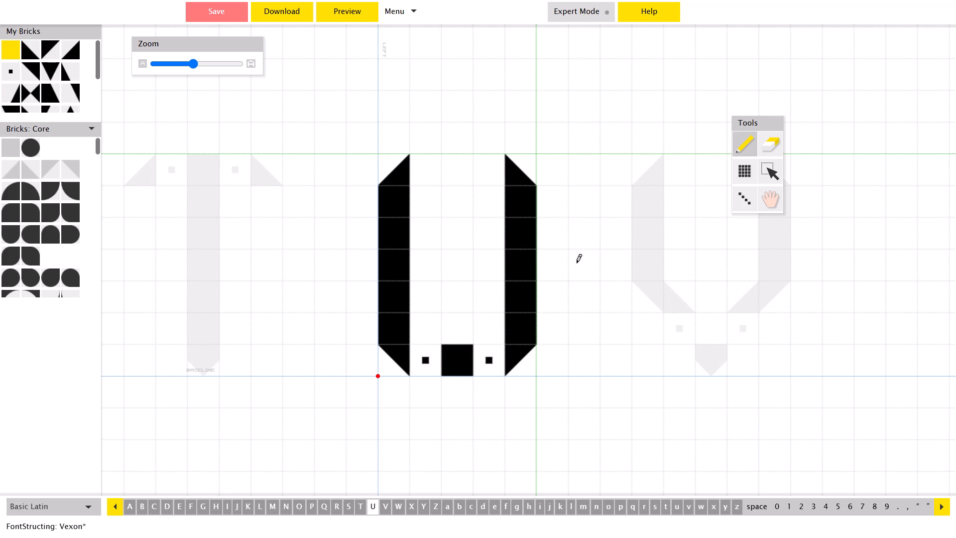
pyautogui.press('Left')
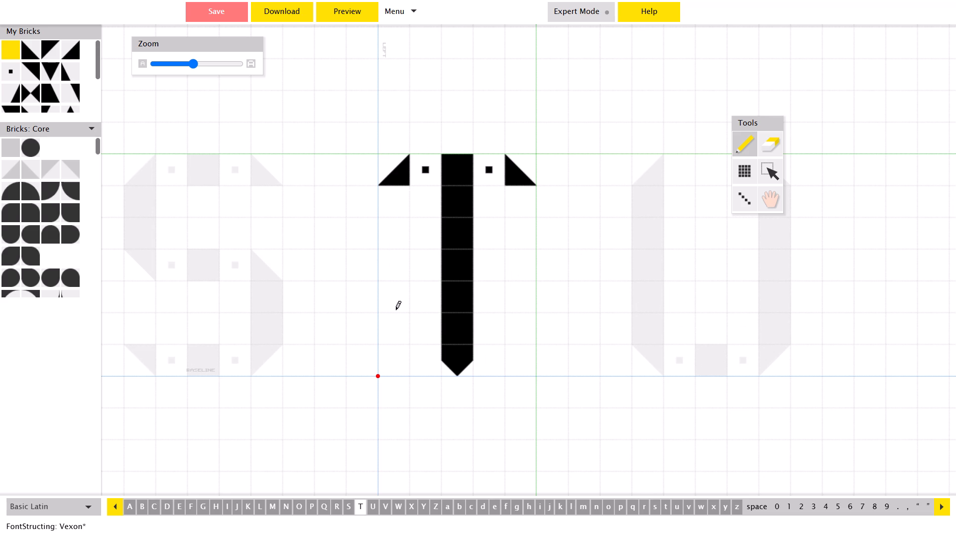
pyautogui.press('Left')
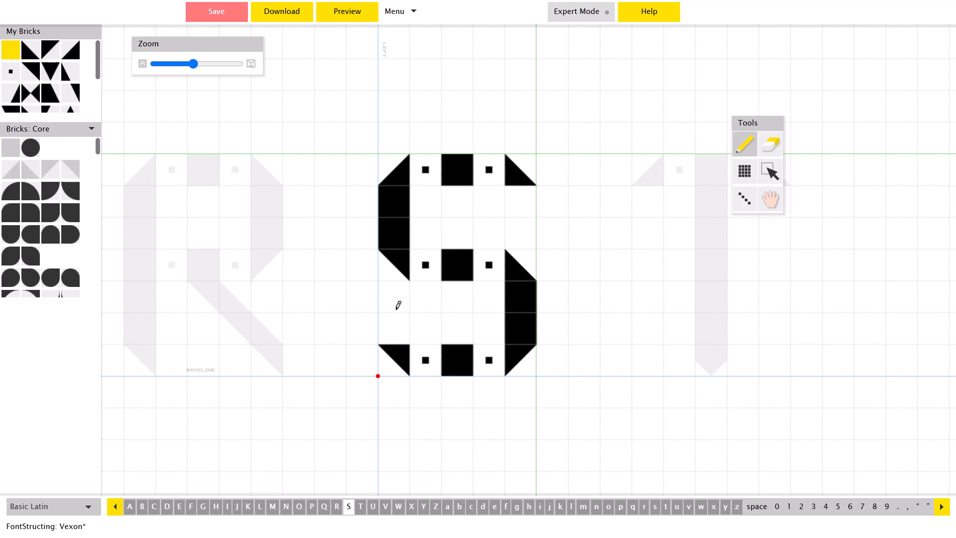
pyautogui.press('Left')
pyautogui.press('Left')
pyautogui.press('Right')
pyautogui.press('Right')
pyautogui.press('Left')
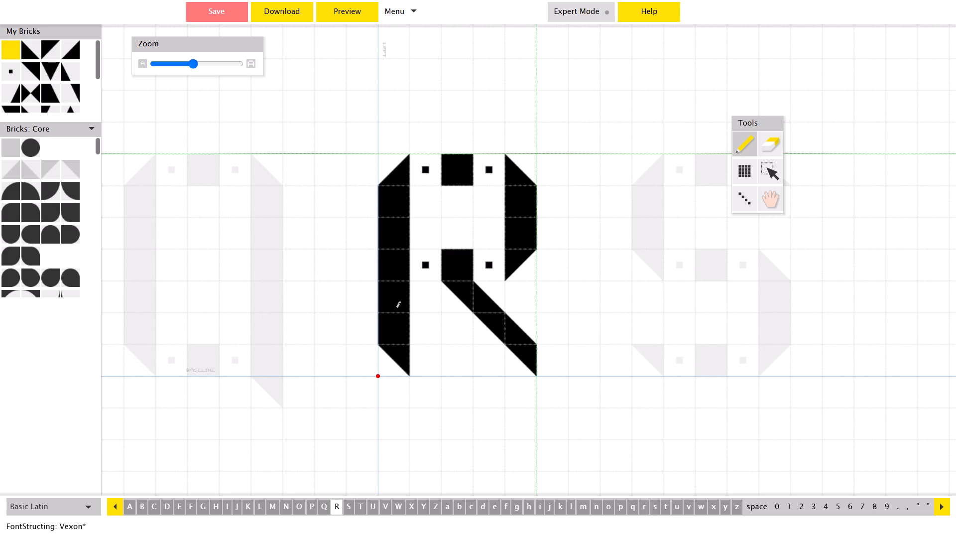
pyautogui.click(726, 509)
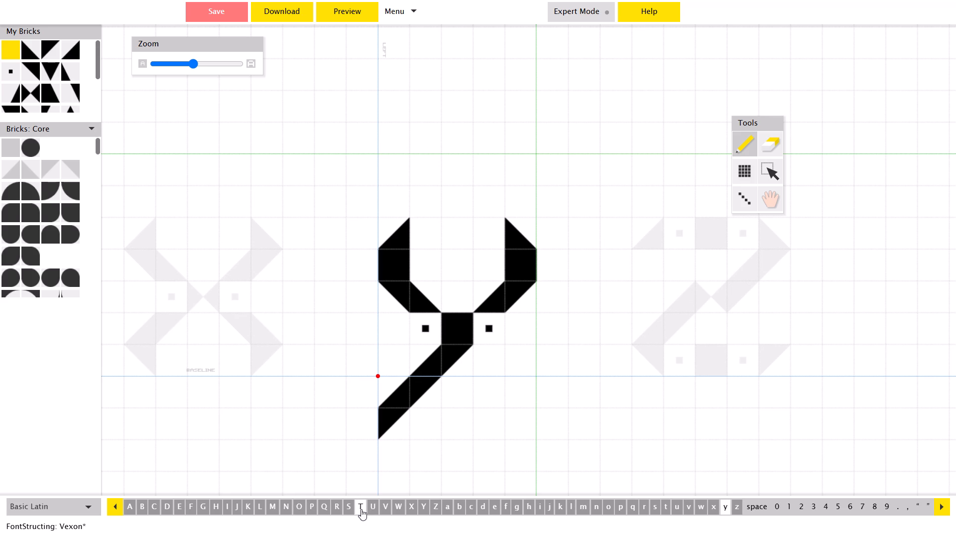
pyautogui.click(335, 514)
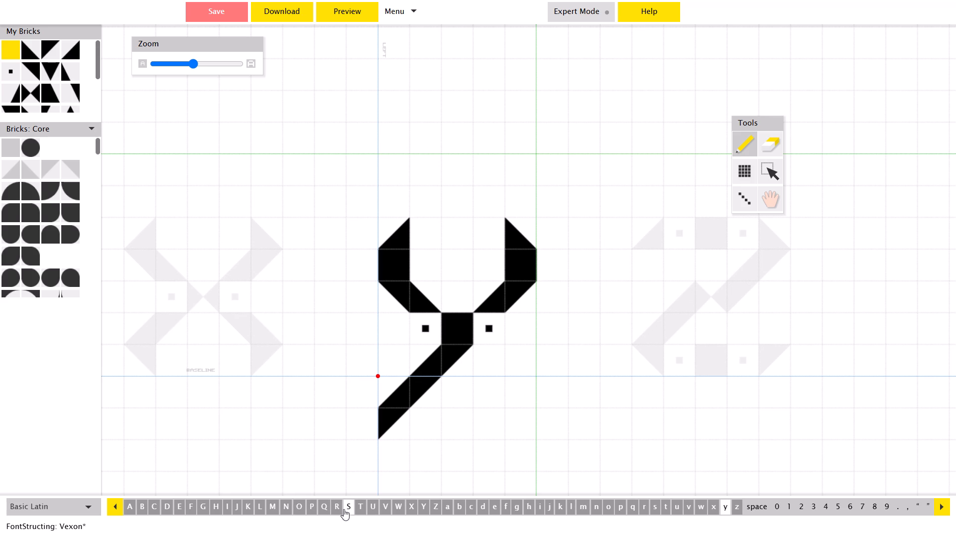
pyautogui.click(336, 510)
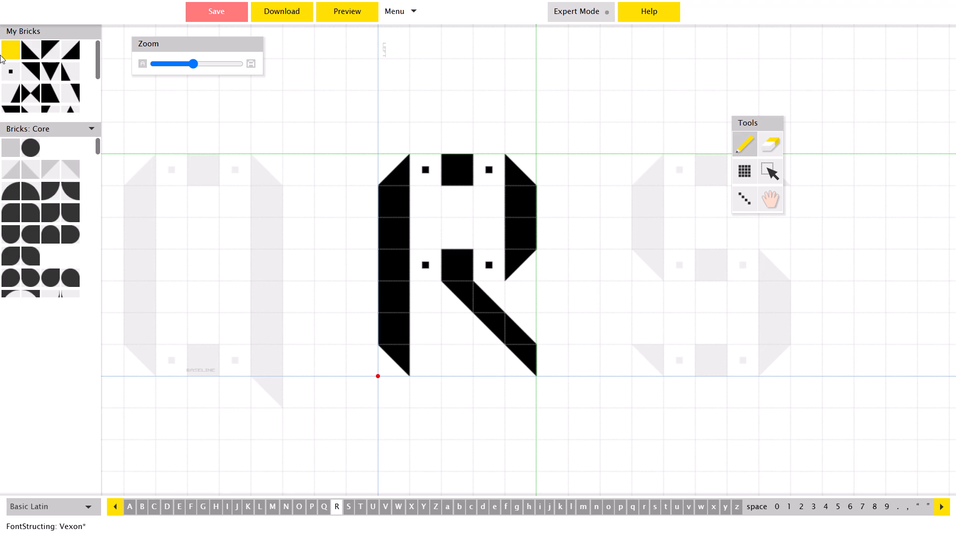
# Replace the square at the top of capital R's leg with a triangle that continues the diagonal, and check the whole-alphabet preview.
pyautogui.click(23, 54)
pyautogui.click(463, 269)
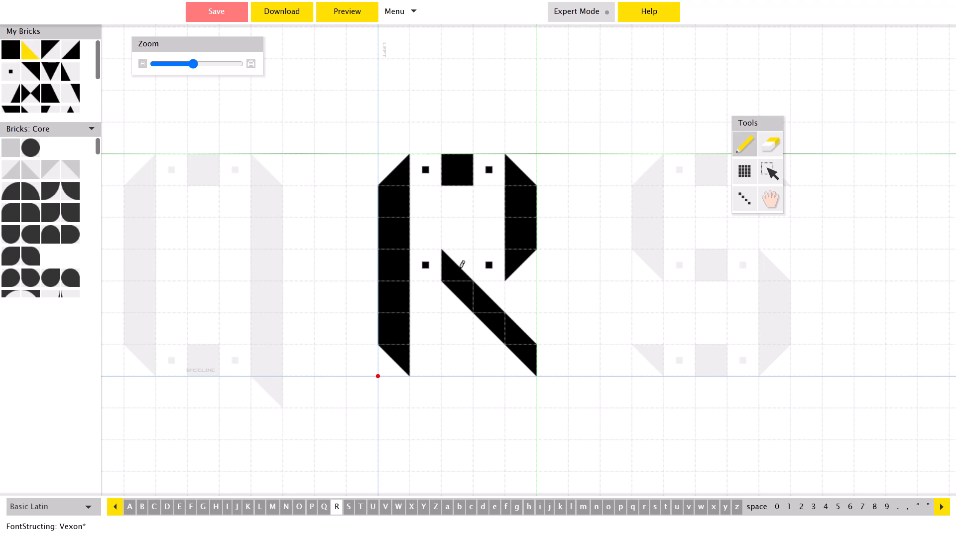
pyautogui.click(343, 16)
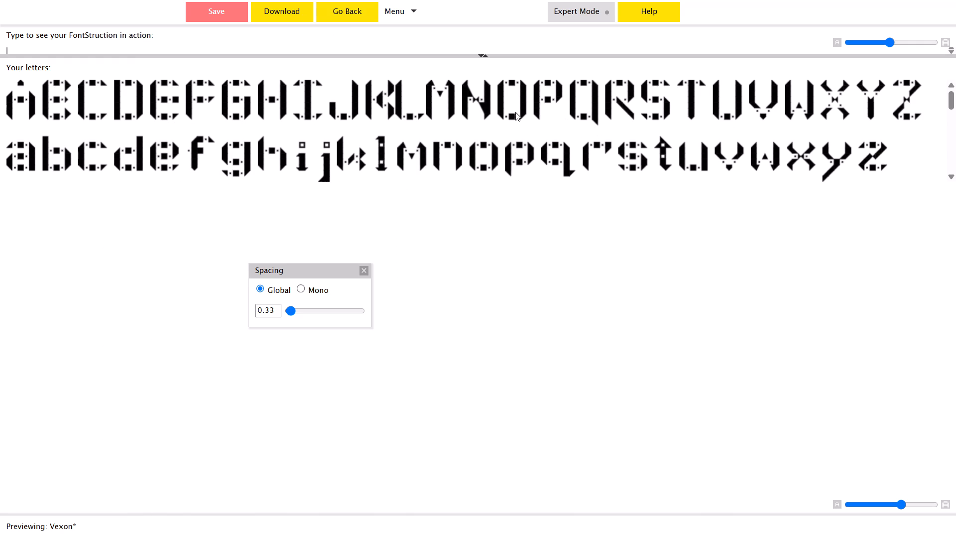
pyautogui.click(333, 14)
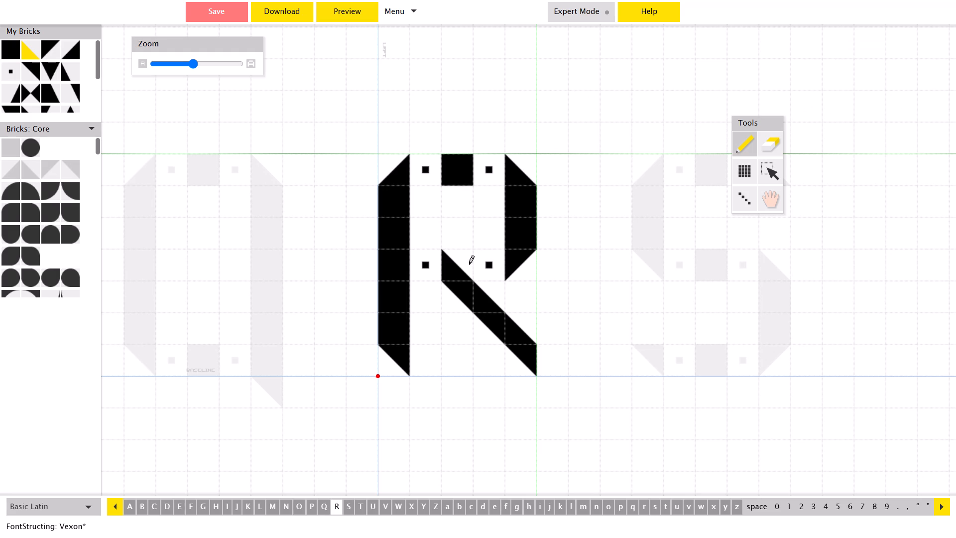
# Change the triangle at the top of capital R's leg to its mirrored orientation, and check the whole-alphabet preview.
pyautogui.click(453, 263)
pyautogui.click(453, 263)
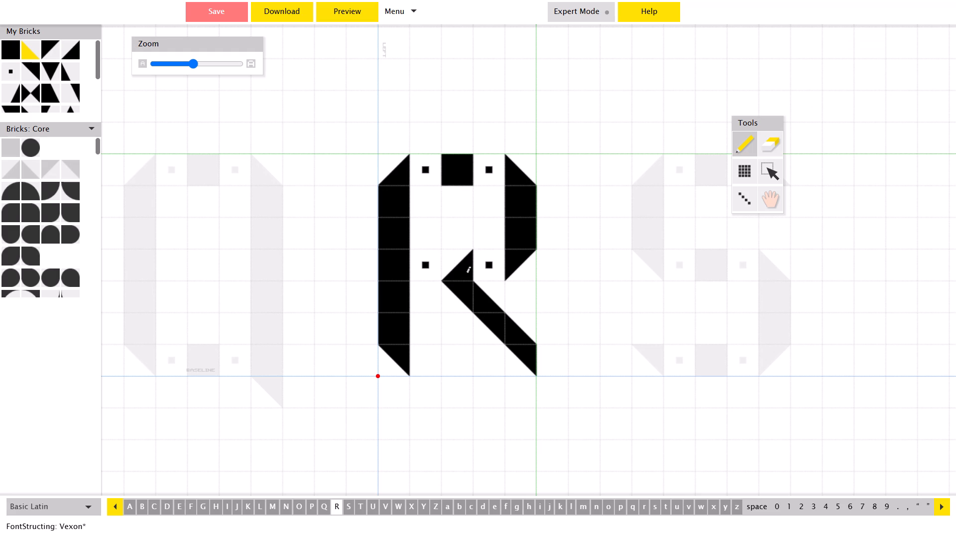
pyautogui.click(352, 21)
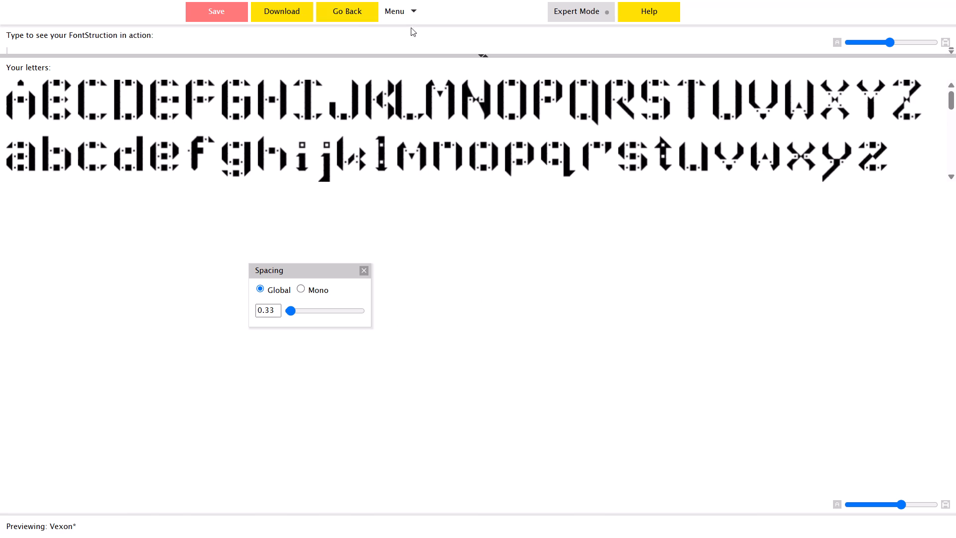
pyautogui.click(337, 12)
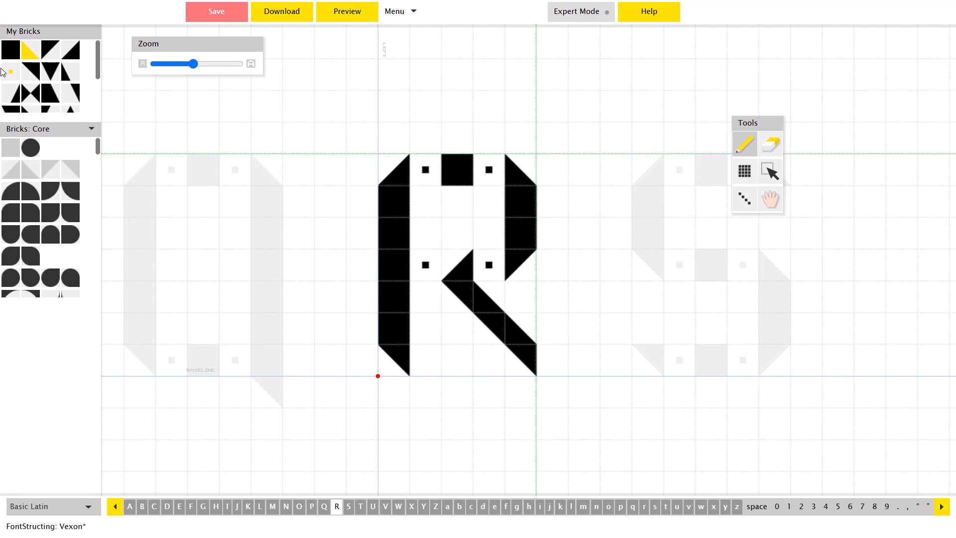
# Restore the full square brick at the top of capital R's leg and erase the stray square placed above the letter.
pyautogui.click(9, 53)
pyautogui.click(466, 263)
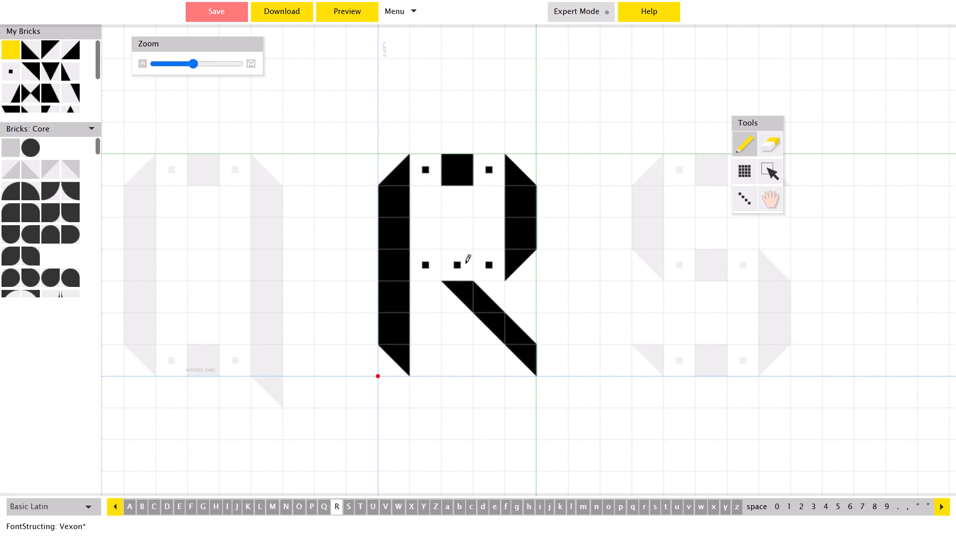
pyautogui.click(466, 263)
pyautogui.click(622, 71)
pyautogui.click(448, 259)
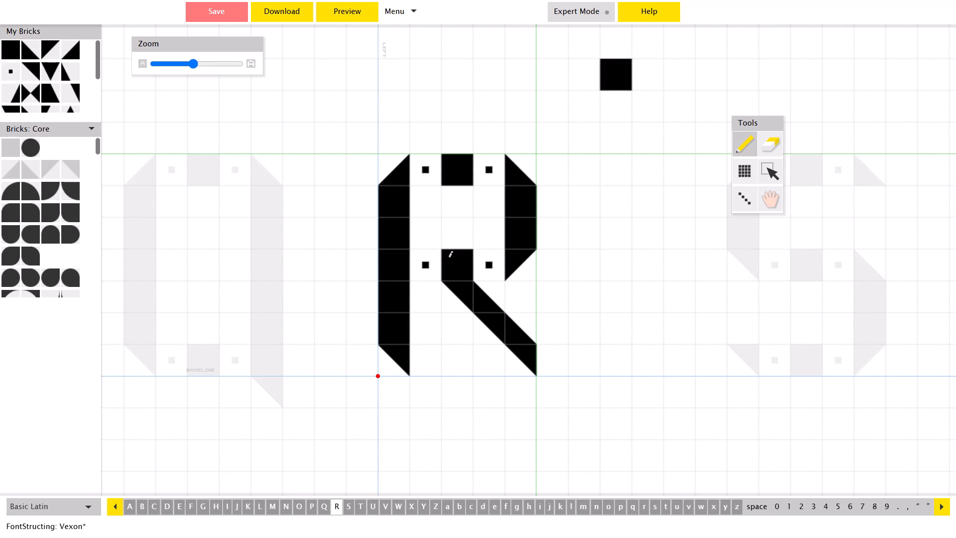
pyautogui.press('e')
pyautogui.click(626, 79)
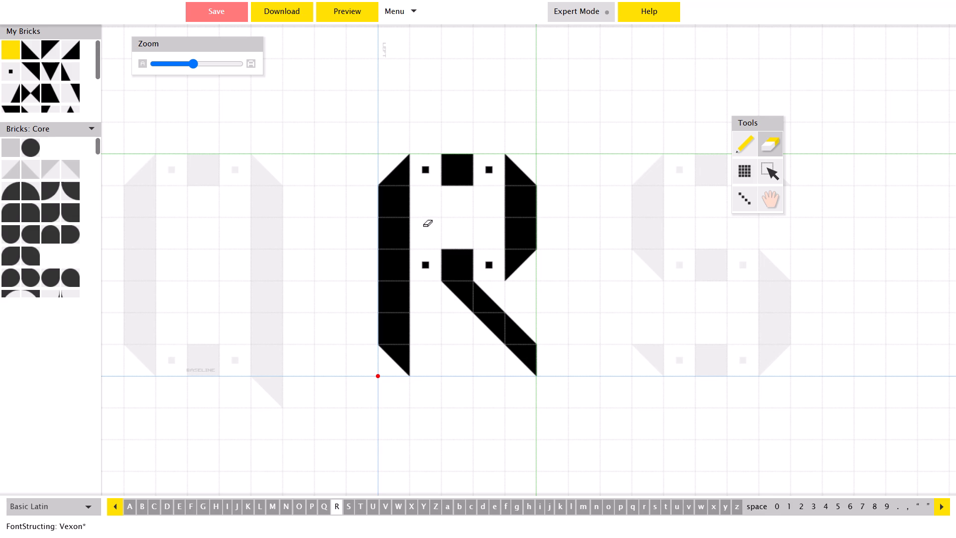
# Place the diagonal triangle at the top of capital R's leg again, try its mirrored orientation, and undo that orientation change.
pyautogui.click(27, 52)
pyautogui.click(460, 266)
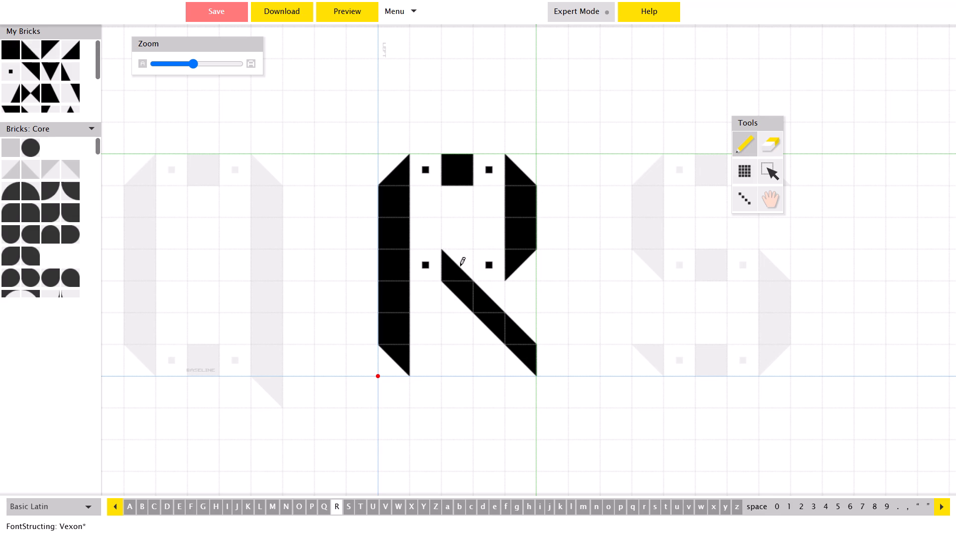
pyautogui.doubleClick(452, 276)
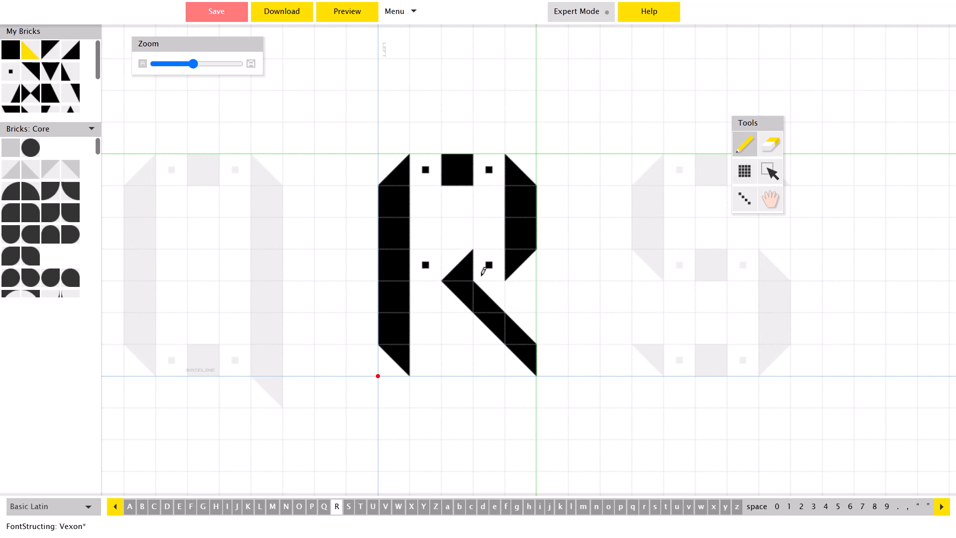
pyautogui.write('zz')
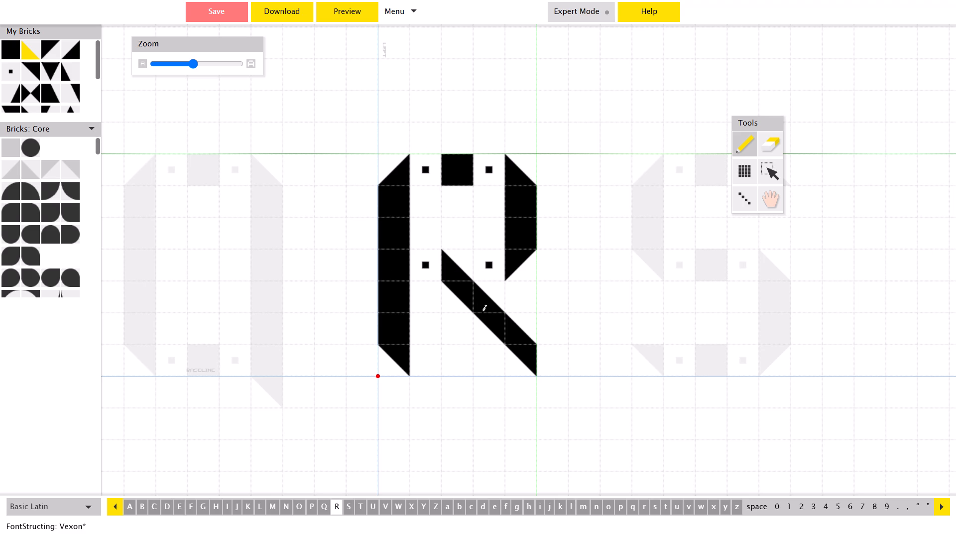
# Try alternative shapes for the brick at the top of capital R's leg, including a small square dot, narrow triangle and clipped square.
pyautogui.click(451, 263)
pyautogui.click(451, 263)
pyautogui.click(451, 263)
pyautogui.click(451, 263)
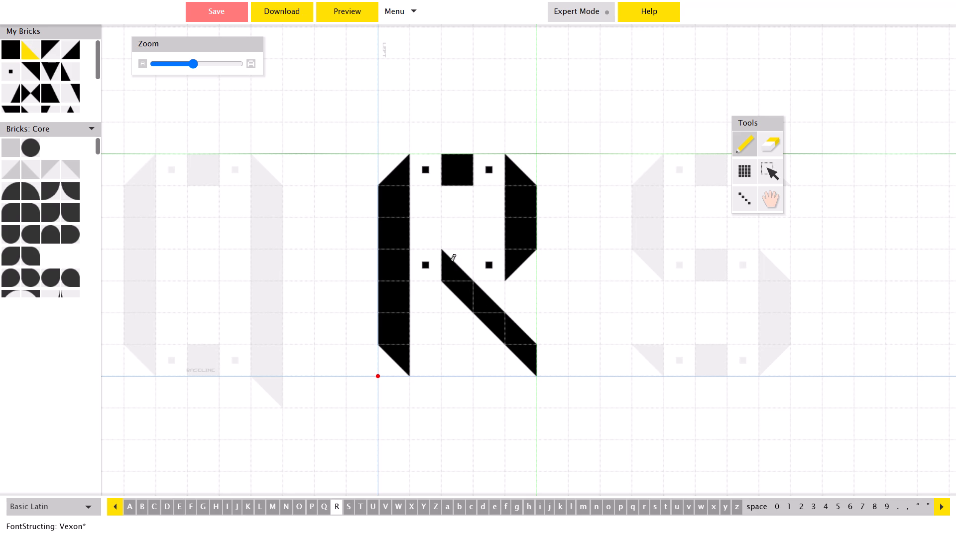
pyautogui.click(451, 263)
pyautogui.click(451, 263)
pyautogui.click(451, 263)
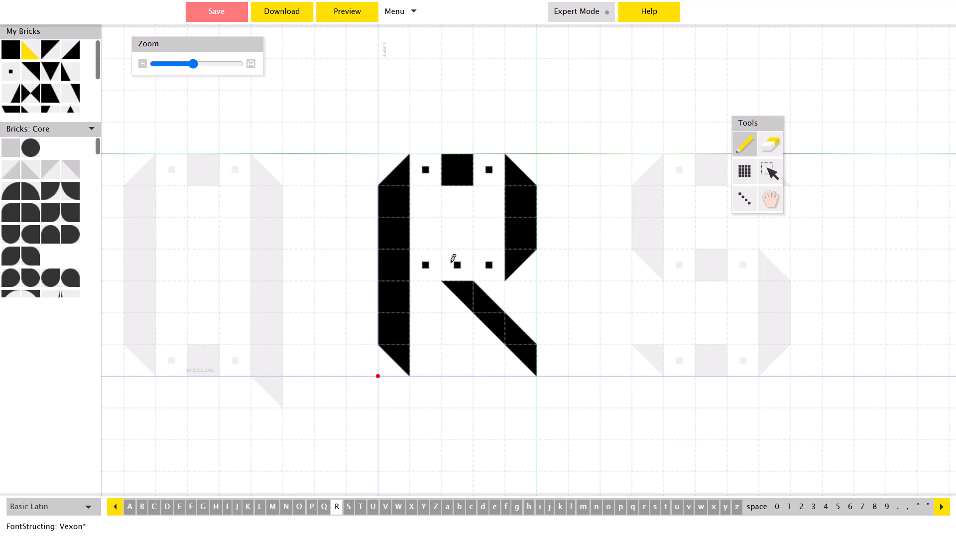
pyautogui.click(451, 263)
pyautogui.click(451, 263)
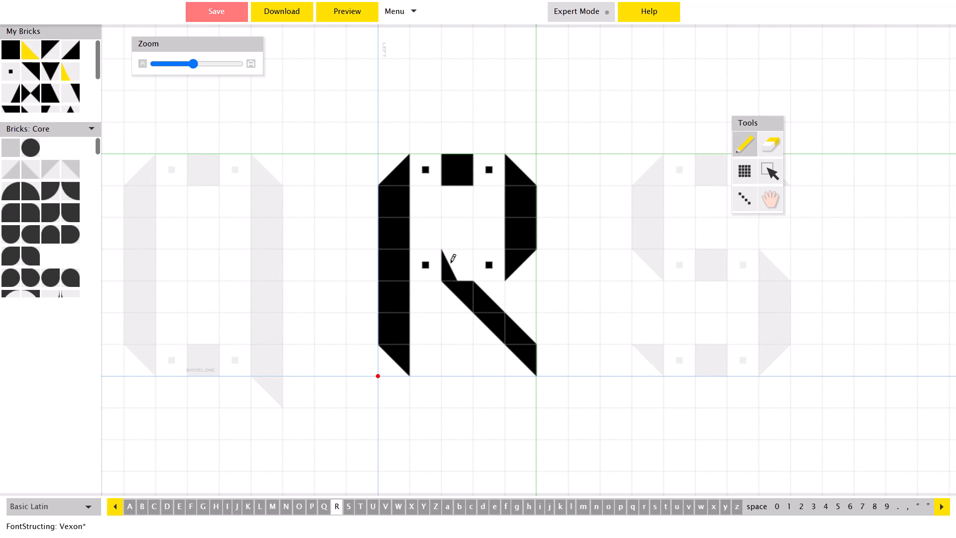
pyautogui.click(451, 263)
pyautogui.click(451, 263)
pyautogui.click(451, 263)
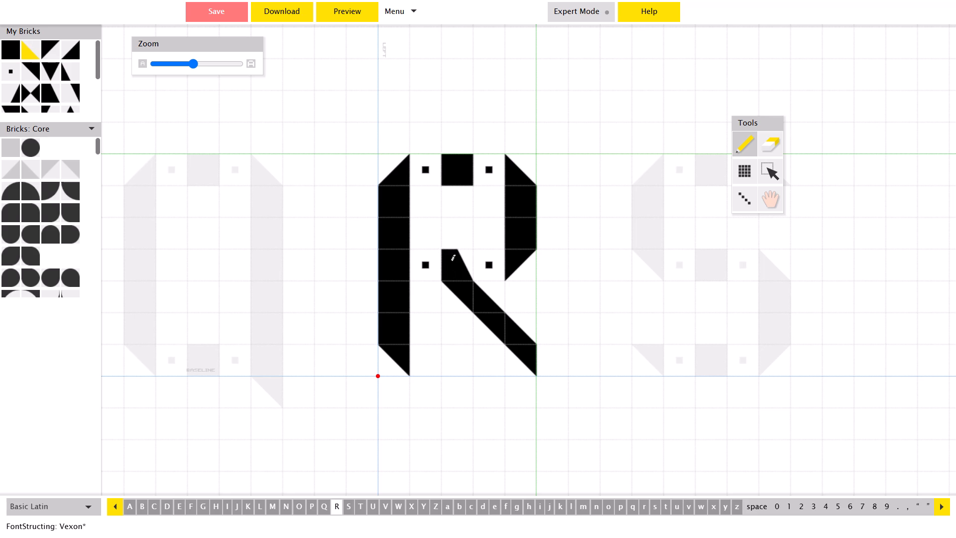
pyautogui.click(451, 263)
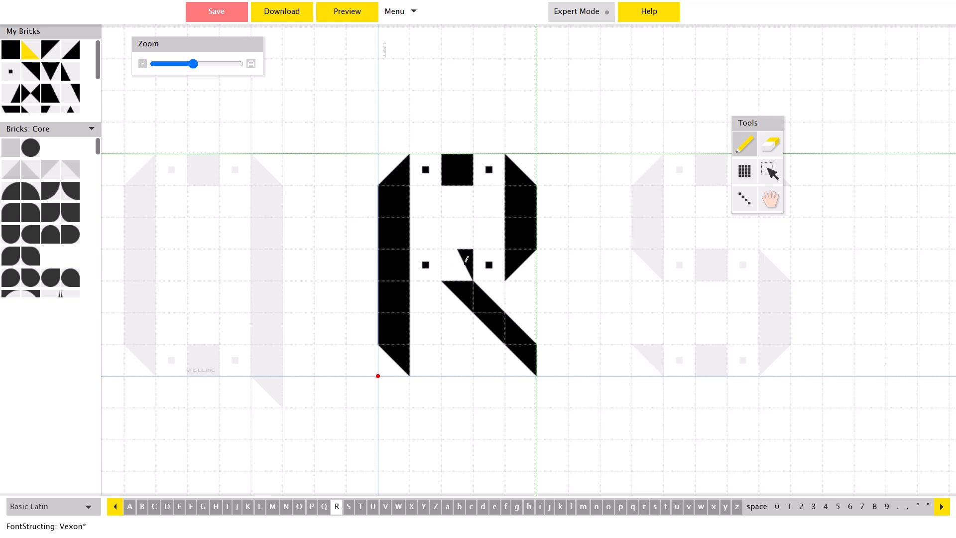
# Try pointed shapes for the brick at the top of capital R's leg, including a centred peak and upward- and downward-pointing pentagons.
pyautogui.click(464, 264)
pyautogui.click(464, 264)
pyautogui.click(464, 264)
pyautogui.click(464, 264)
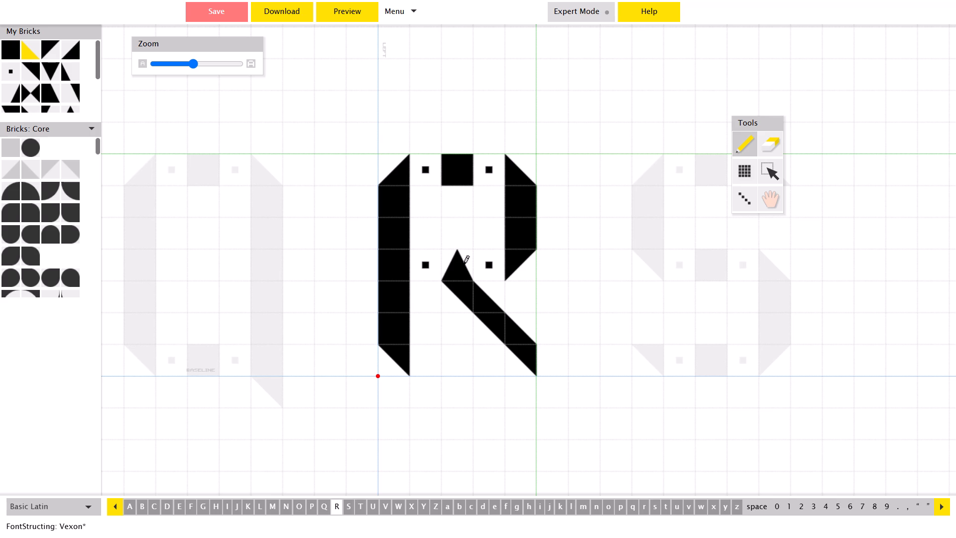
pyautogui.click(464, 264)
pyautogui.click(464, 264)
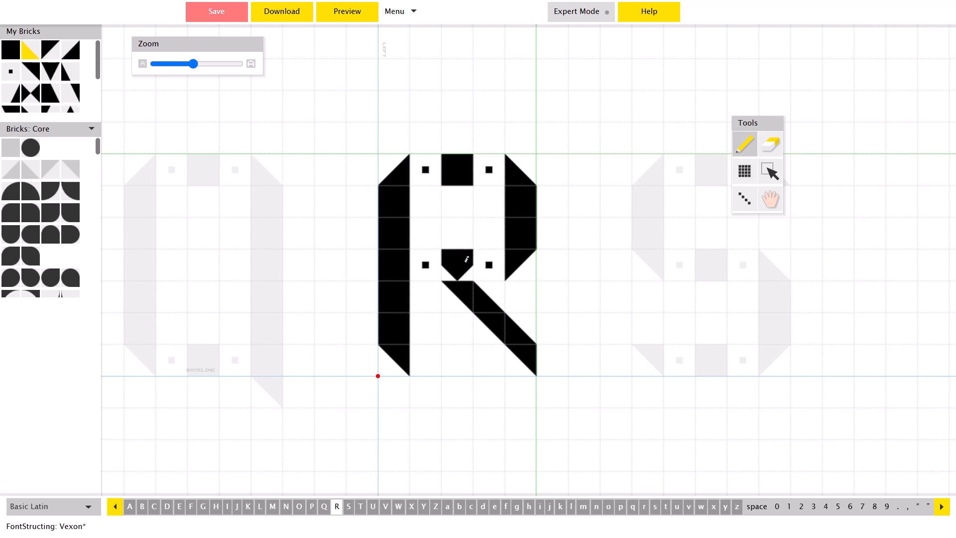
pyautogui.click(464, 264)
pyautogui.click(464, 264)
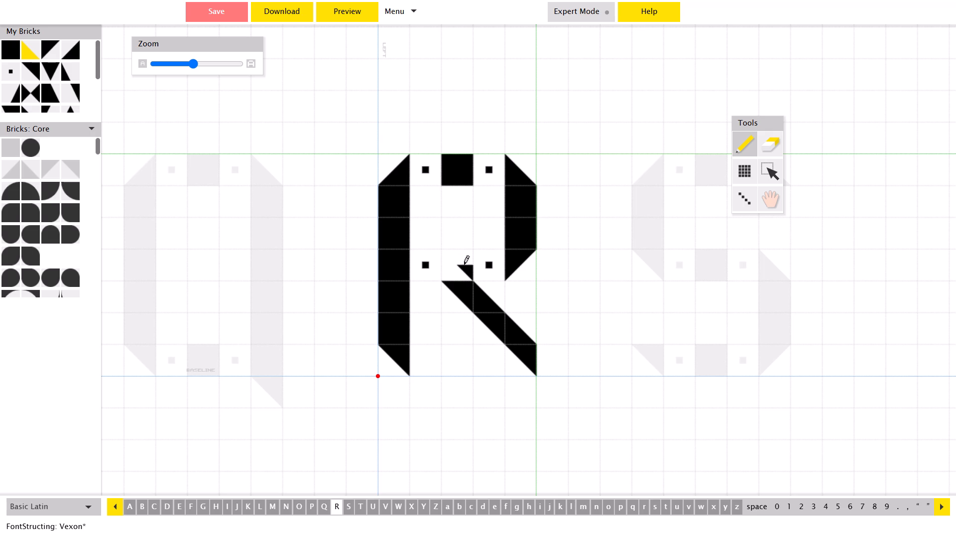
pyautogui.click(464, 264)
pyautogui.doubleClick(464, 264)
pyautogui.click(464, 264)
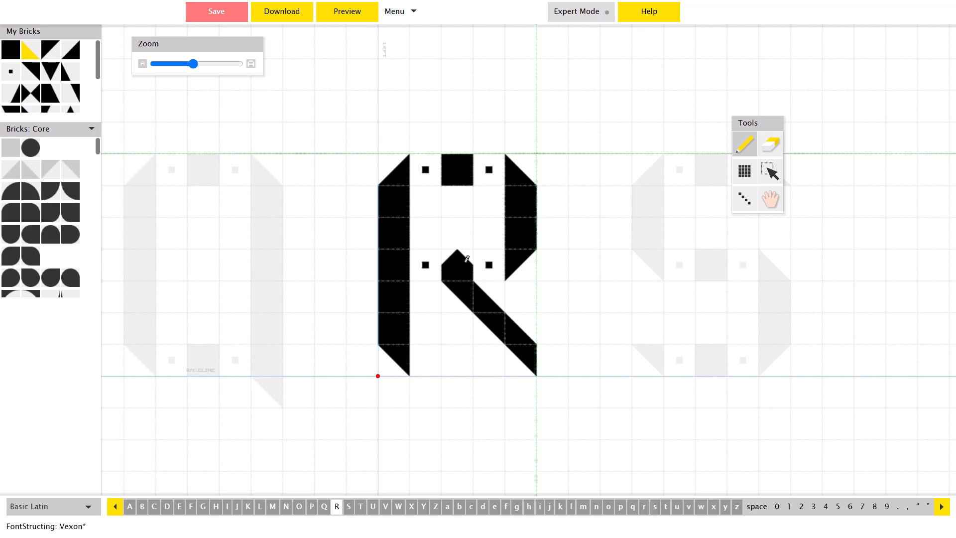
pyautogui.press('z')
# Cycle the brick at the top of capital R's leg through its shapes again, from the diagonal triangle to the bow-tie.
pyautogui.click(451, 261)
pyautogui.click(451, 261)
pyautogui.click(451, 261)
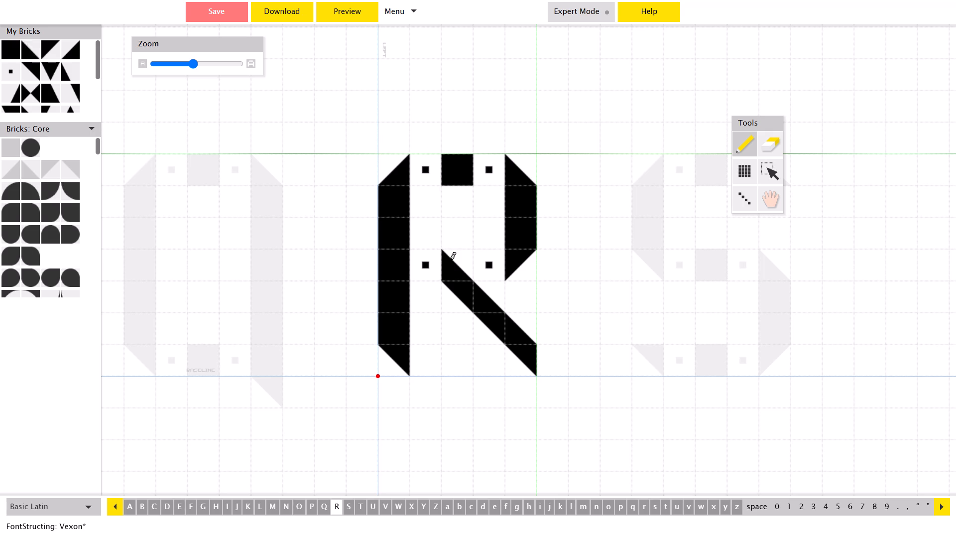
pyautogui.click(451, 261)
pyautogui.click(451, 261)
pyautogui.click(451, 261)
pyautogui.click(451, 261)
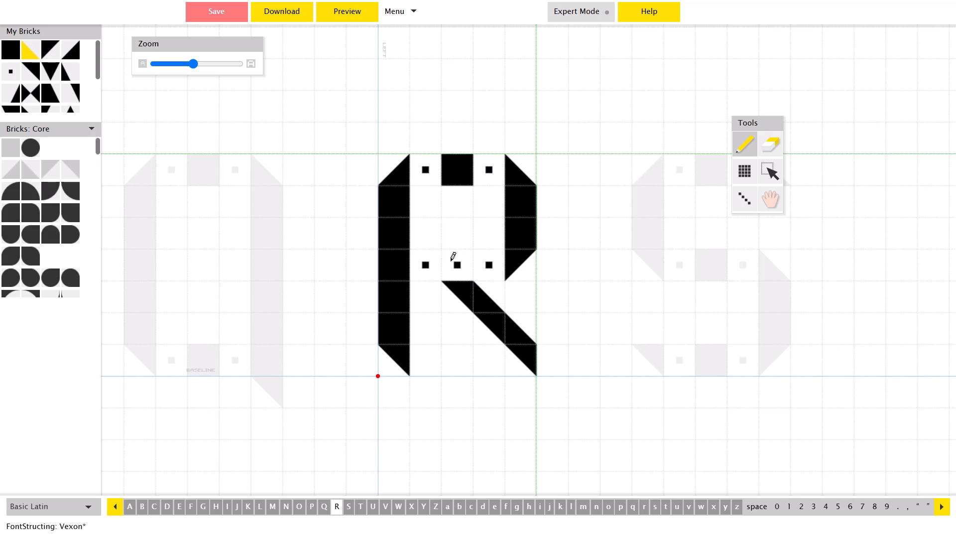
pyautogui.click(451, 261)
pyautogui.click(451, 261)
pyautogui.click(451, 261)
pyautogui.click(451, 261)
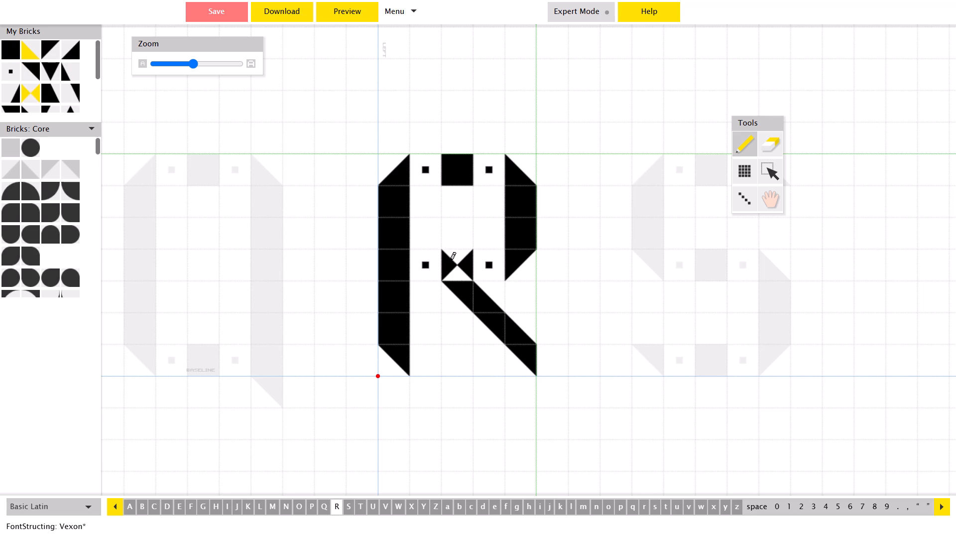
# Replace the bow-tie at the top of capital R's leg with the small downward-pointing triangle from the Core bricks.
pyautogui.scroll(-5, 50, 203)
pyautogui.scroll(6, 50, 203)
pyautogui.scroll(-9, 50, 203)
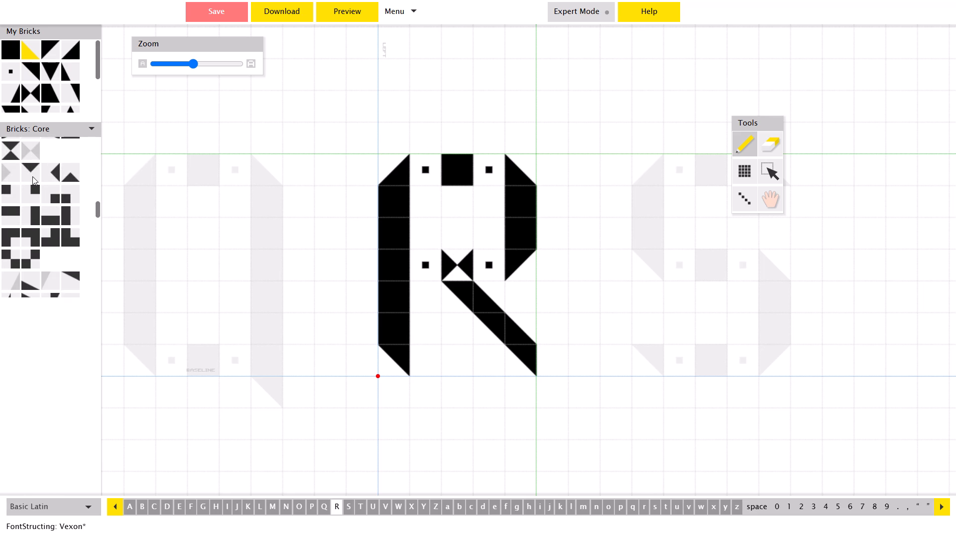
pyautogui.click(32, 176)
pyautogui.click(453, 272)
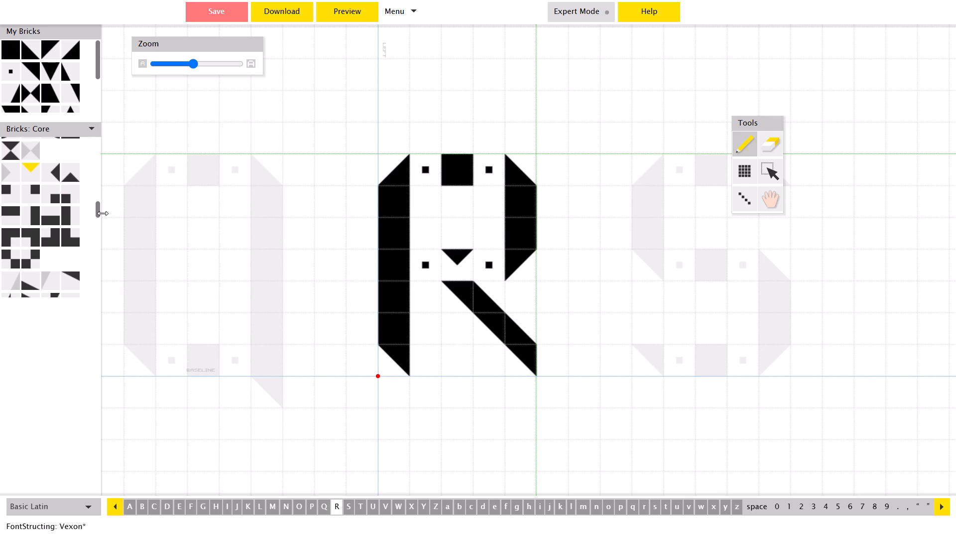
# Replace the small triangle at the top of capital R's leg with the rounded wedge brick from the Core set.
pyautogui.scroll(-1, 18, 193)
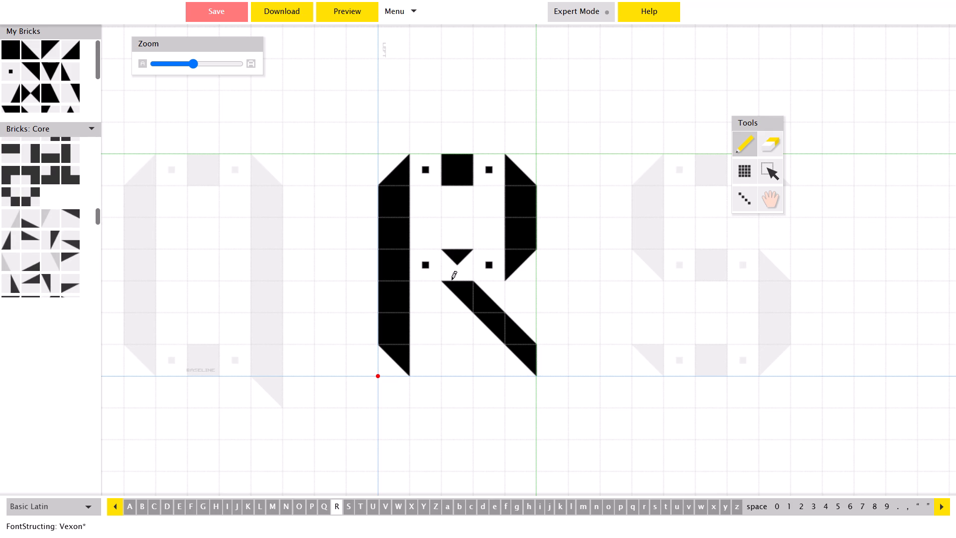
pyautogui.scroll(-7, 15, 181)
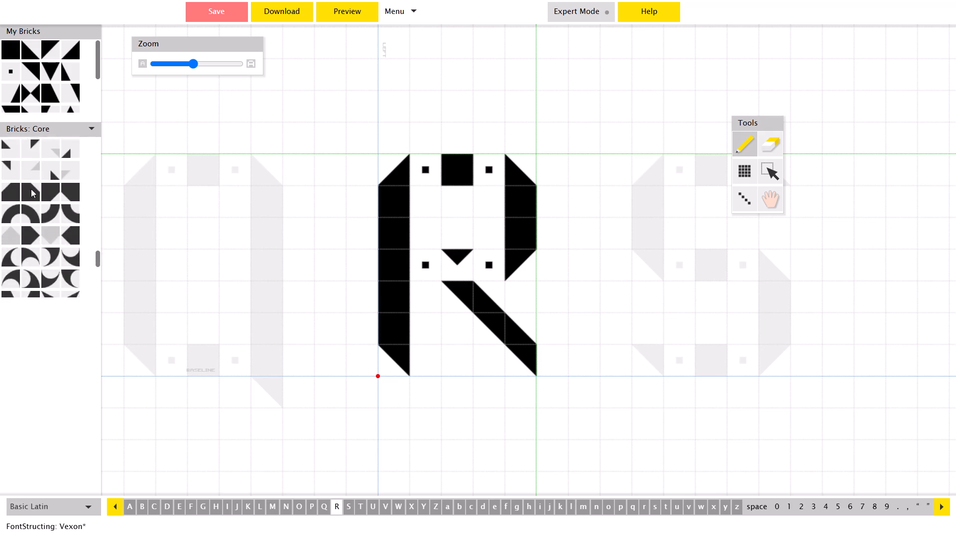
pyautogui.scroll(-8, 31, 189)
pyautogui.scroll(3, 54, 278)
pyautogui.scroll(-4, 54, 264)
pyautogui.click(70, 282)
pyautogui.click(462, 269)
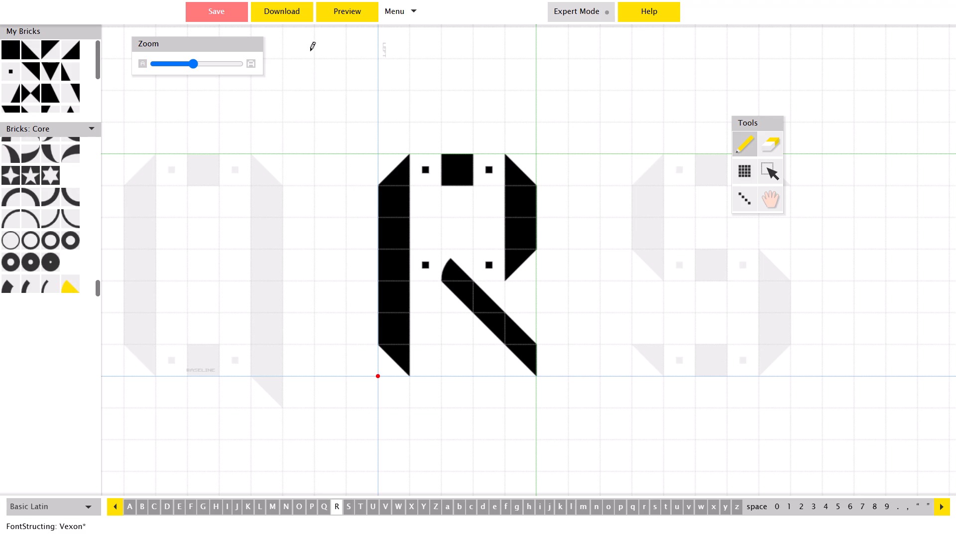
# Check capital R's rounded leg in the whole-alphabet preview at a larger letter size, then return to the editor.
pyautogui.click(368, 10)
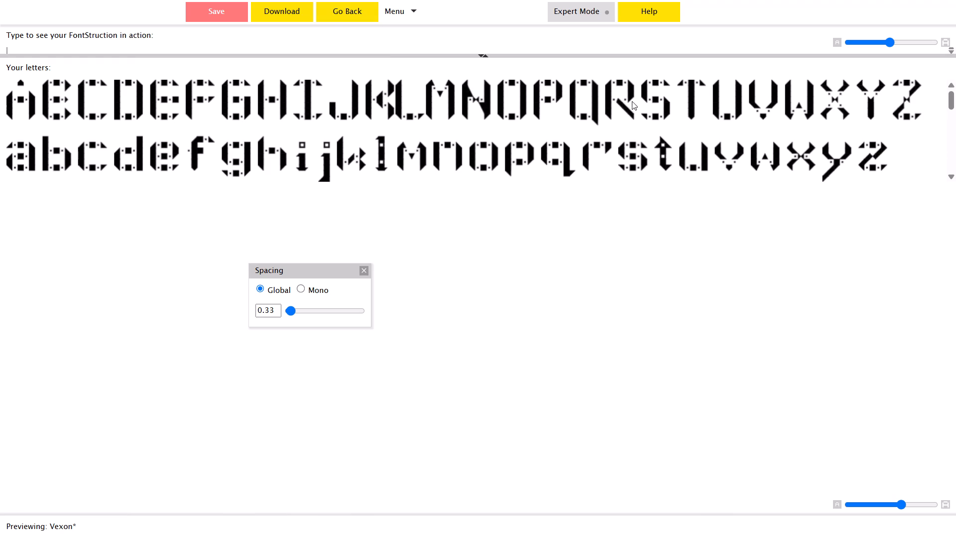
pyautogui.moveTo(904, 504); pyautogui.dragTo(916, 503)
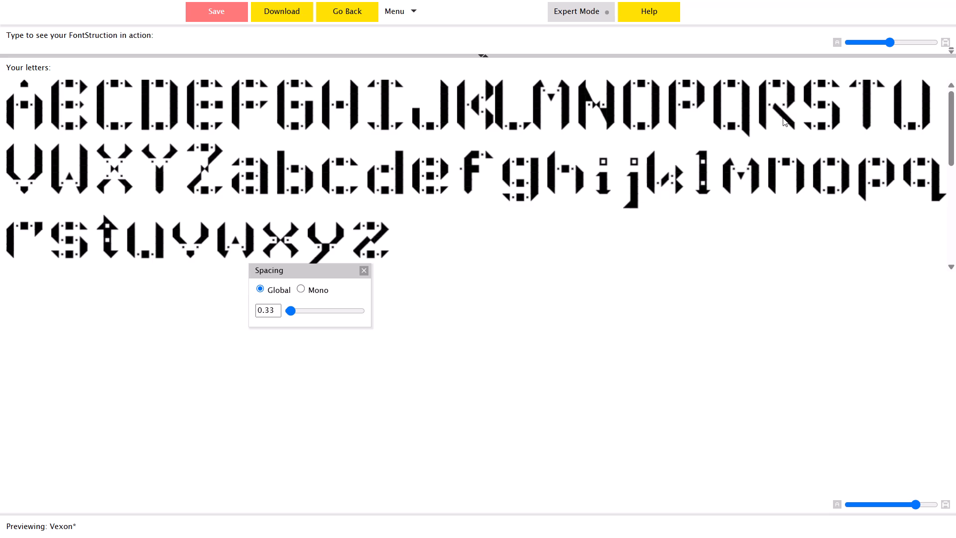
pyautogui.click(350, 9)
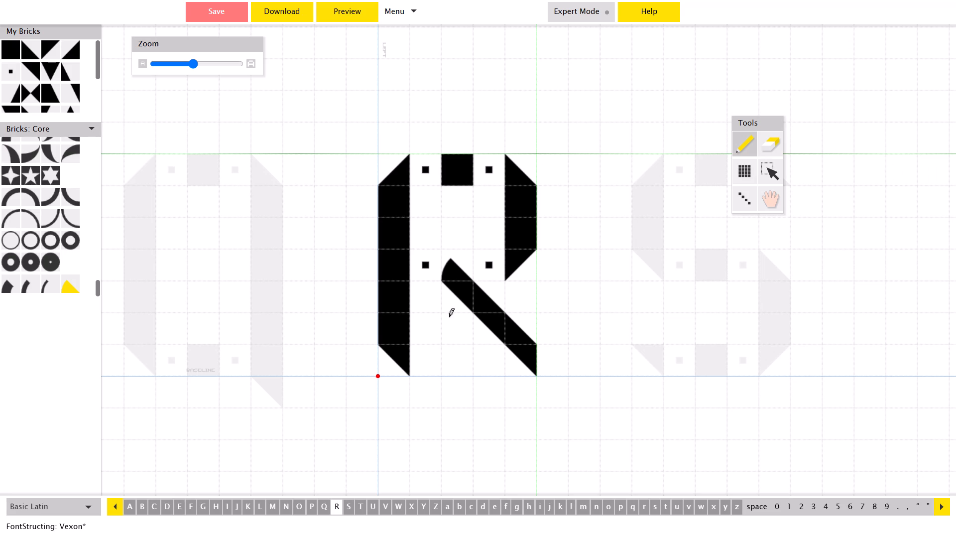
pyautogui.click(341, 16)
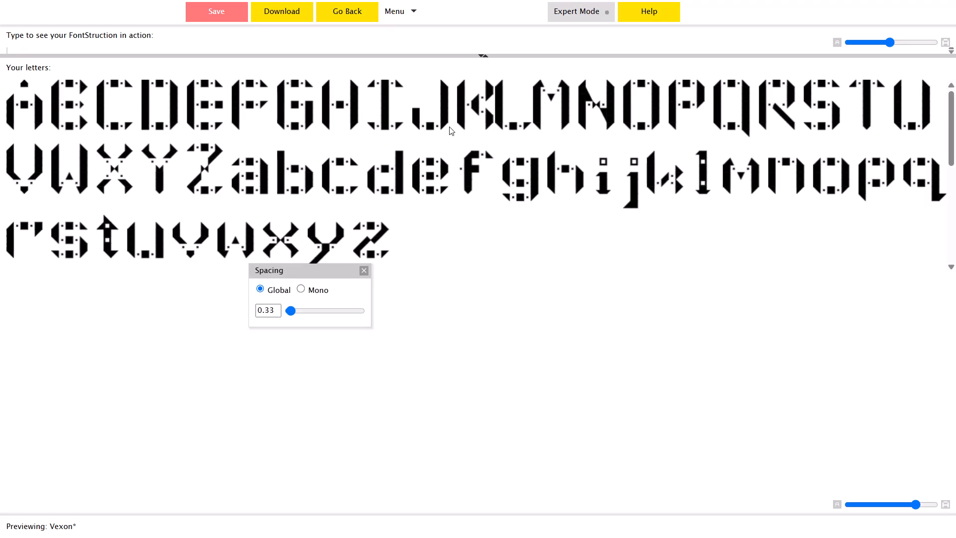
pyautogui.click(345, 17)
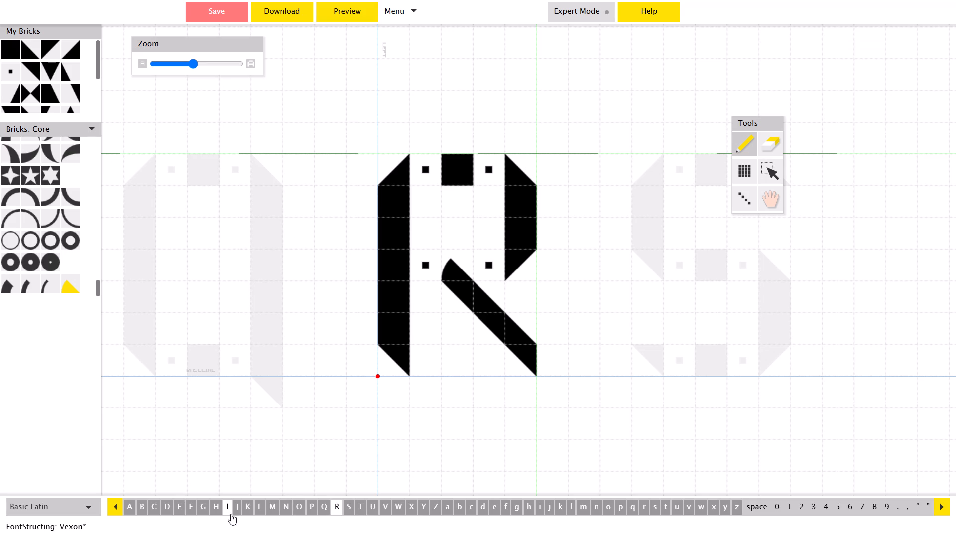
# Open capital K and replace its upper dot with diagonal triangles that join the centre stem to the upper arm.
pyautogui.click(247, 512)
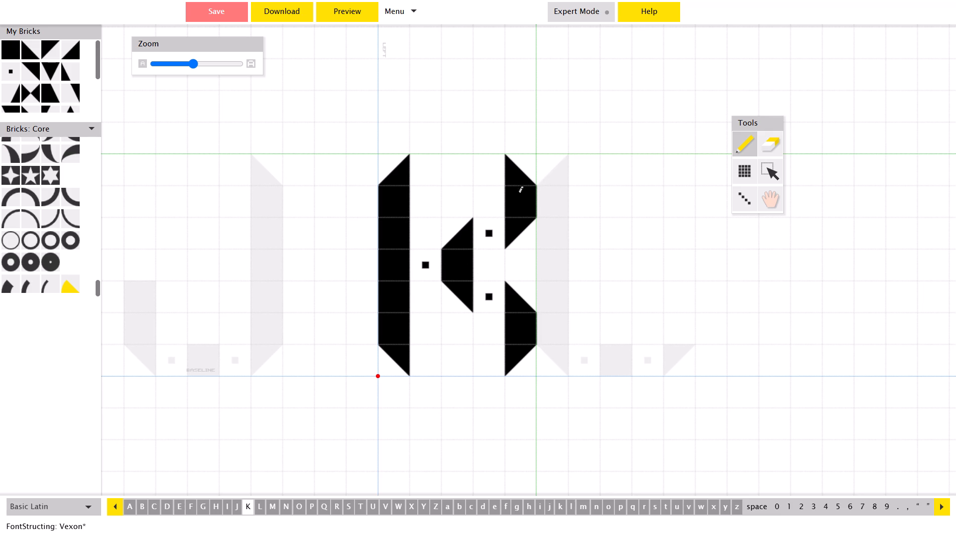
pyautogui.click(25, 57)
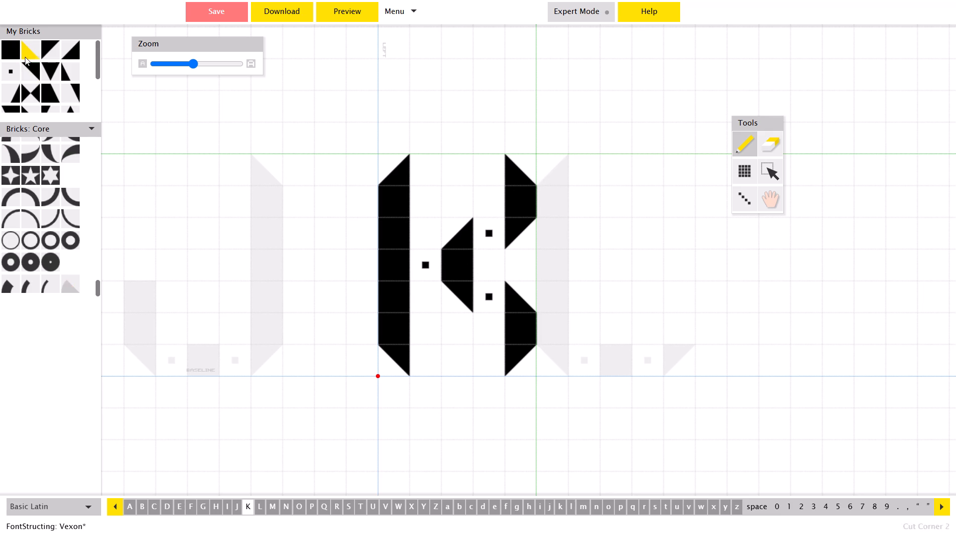
pyautogui.click(478, 231)
pyautogui.click(480, 234)
pyautogui.click(486, 212)
pyautogui.click(486, 212)
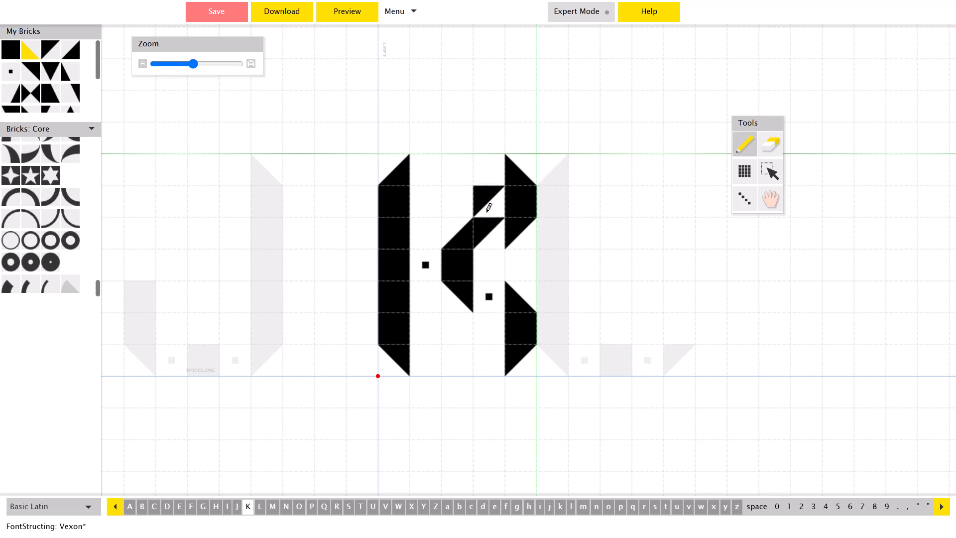
pyautogui.click(486, 212)
# Replace capital K's lower dot with a diagonal triangle that continues from the centre stem towards the lower arm.
pyautogui.doubleClick(480, 302)
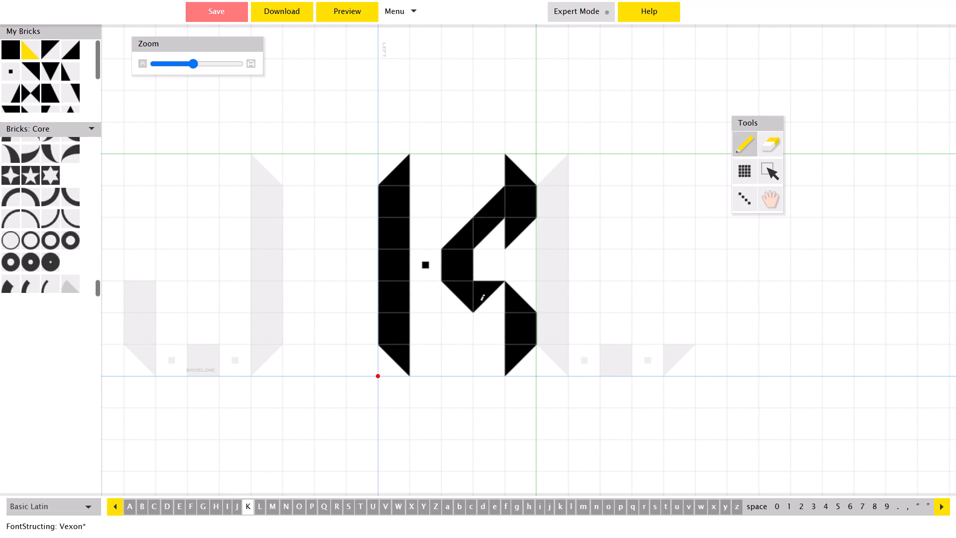
pyautogui.click(480, 302)
pyautogui.click(480, 302)
pyautogui.click(480, 302)
pyautogui.click(480, 302)
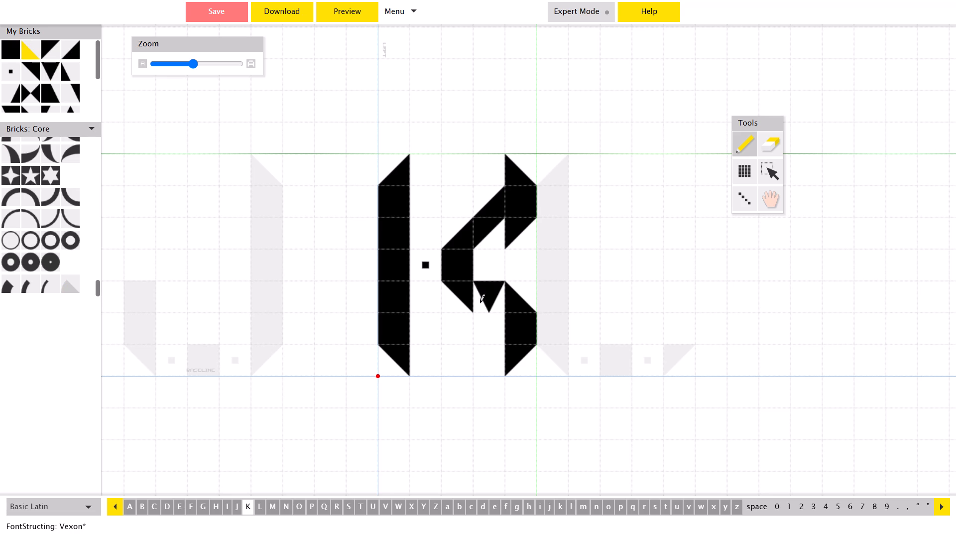
pyautogui.click(480, 302)
pyautogui.click(480, 302)
pyautogui.click(480, 302)
pyautogui.click(480, 302)
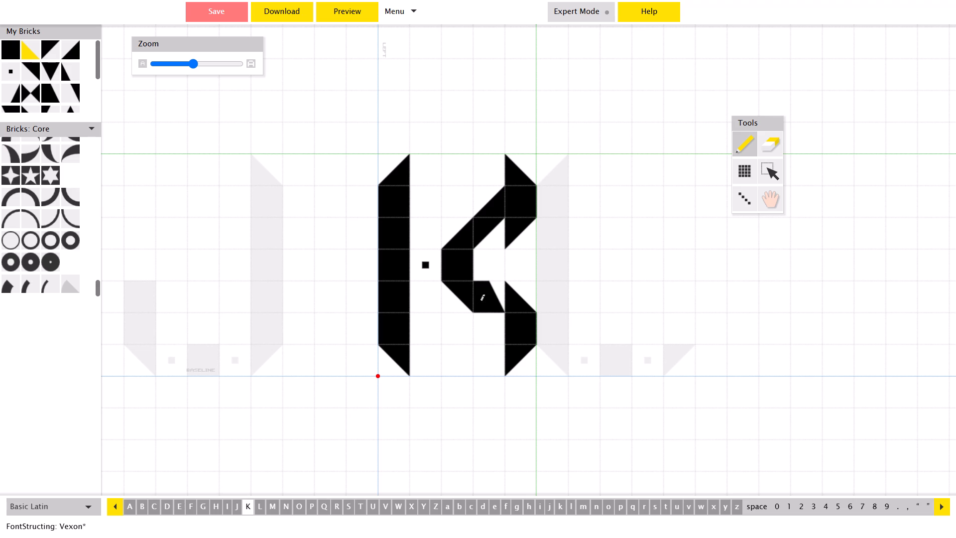
pyautogui.tripleClick(480, 302)
pyautogui.click(480, 302)
pyautogui.click(480, 302)
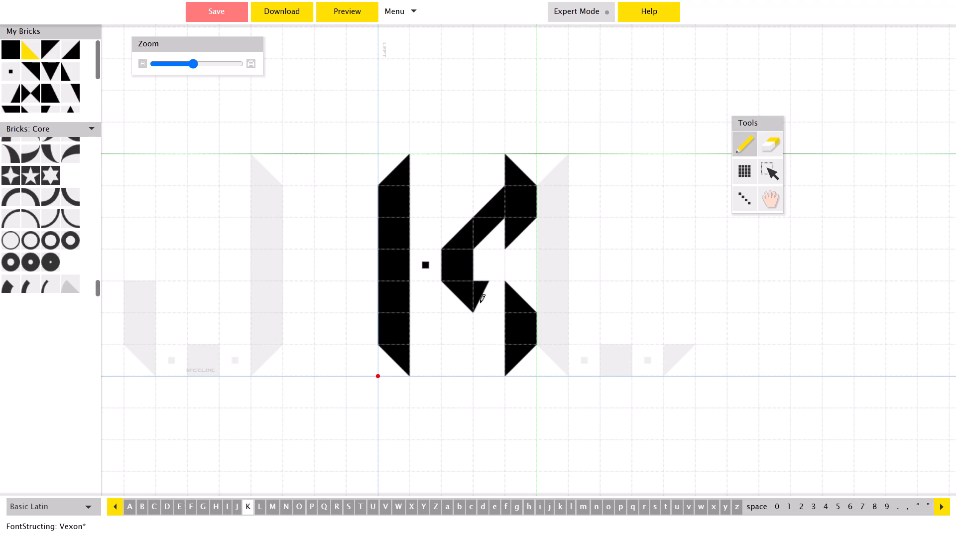
pyautogui.click(480, 302)
pyautogui.click(480, 302)
pyautogui.tripleClick(480, 302)
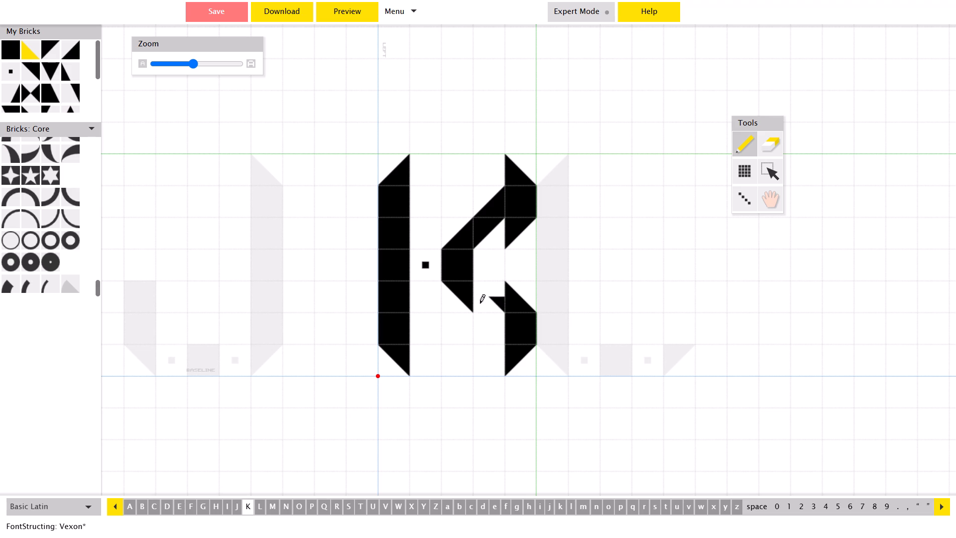
pyautogui.click(480, 303)
pyautogui.click(480, 303)
pyautogui.tripleClick(480, 303)
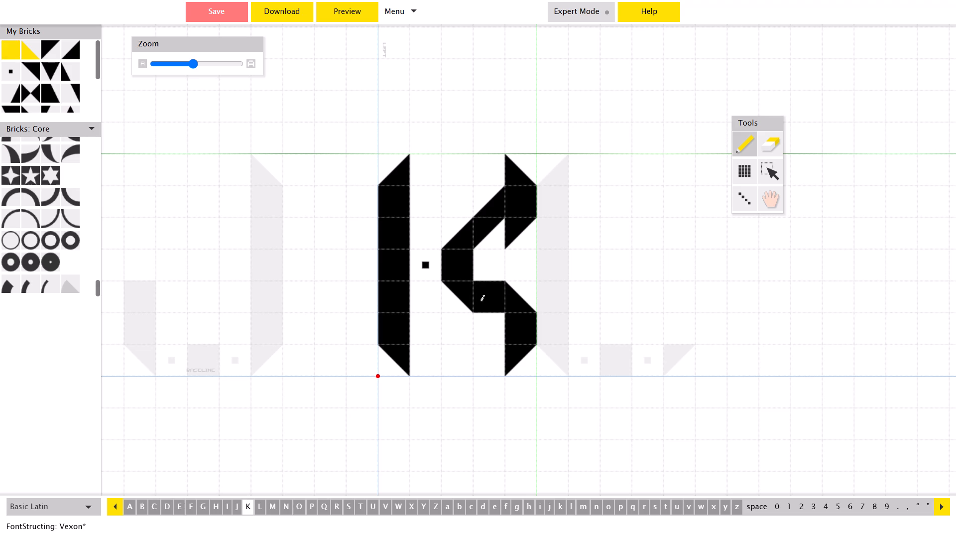
pyautogui.click(480, 303)
# Add an inverted diagonal triangle beneath it to complete the diagonal band joining capital K's lower arm.
pyautogui.doubleClick(488, 323)
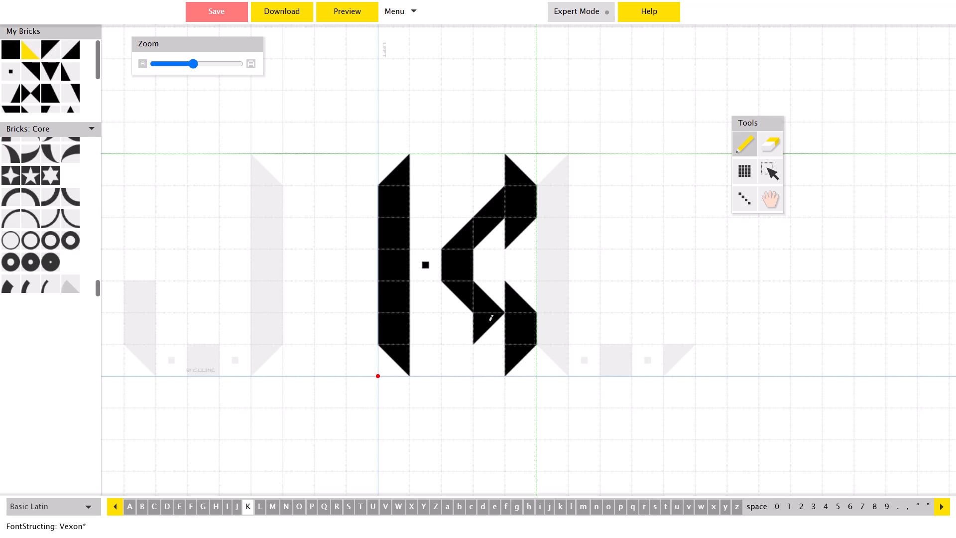
pyautogui.click(488, 323)
pyautogui.click(488, 324)
pyautogui.click(488, 324)
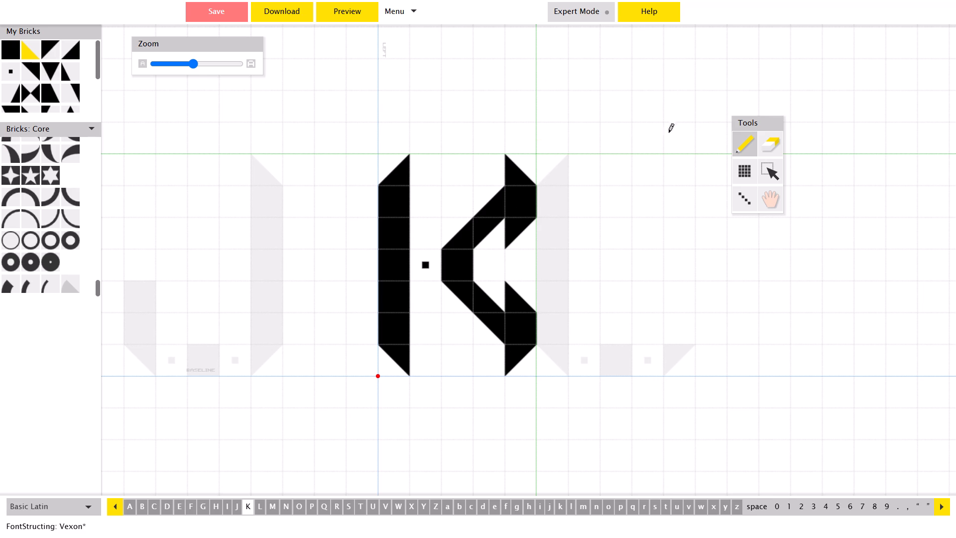
# Erase all the bricks in the outermost column of capital K's upper and lower arms.
pyautogui.click(768, 179)
pyautogui.moveTo(512, 141); pyautogui.dragTo(533, 238)
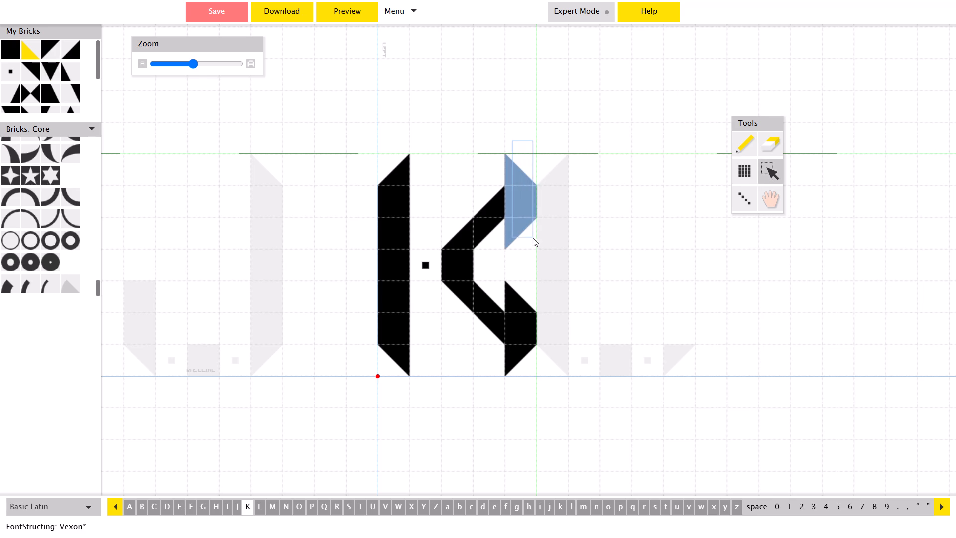
pyautogui.moveTo(533, 238); pyautogui.dragTo(532, 238)
pyautogui.moveTo(524, 254); pyautogui.dragTo(534, 340)
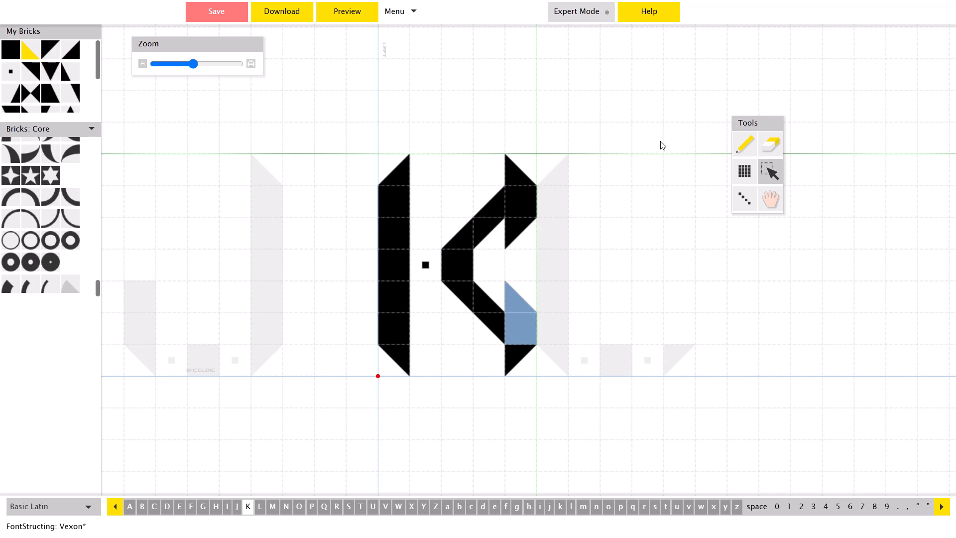
pyautogui.click(773, 150)
pyautogui.moveTo(517, 138); pyautogui.dragTo(536, 352)
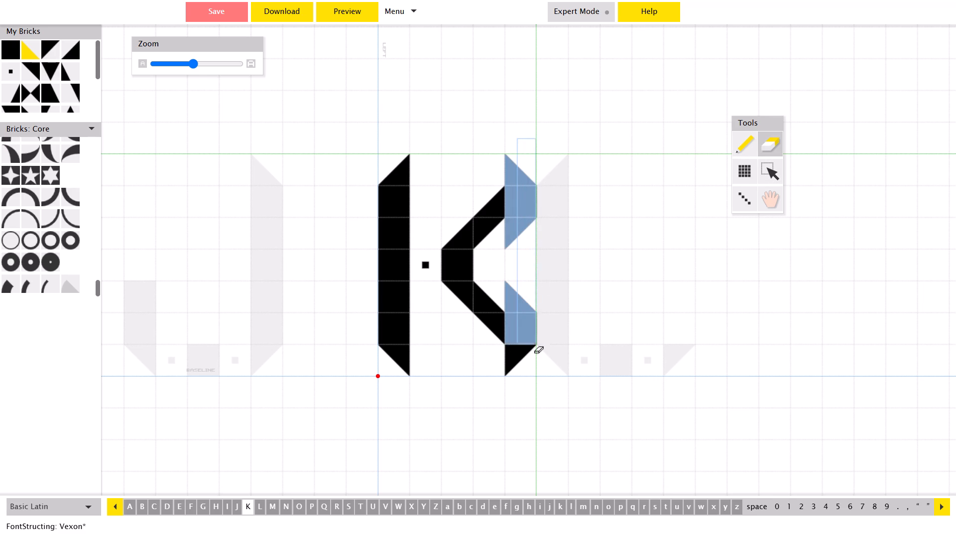
pyautogui.moveTo(536, 352); pyautogui.dragTo(531, 382)
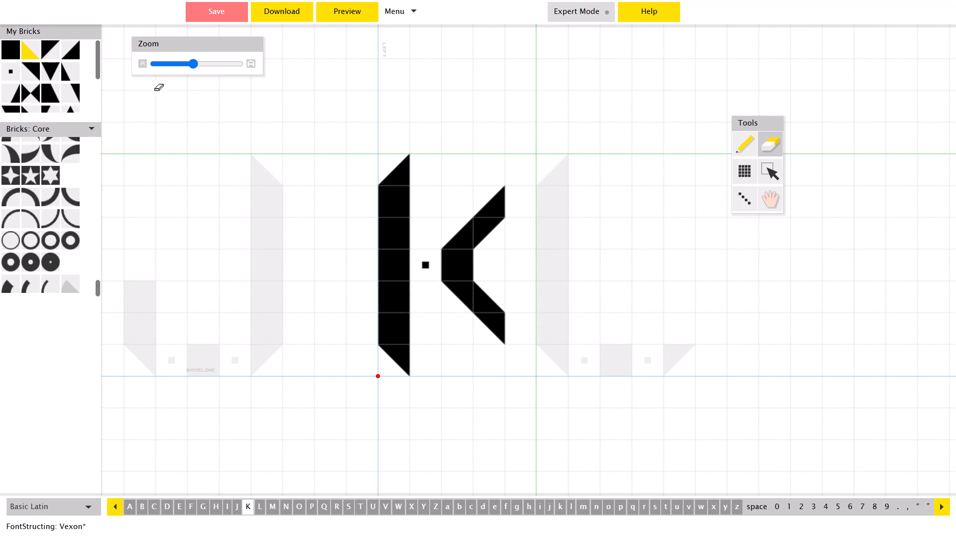
# Place diagonal triangles in the emptied column, one row inside the letter's top and bottom, to extend both of capital K's arms outward.
pyautogui.click(34, 58)
pyautogui.click(517, 206)
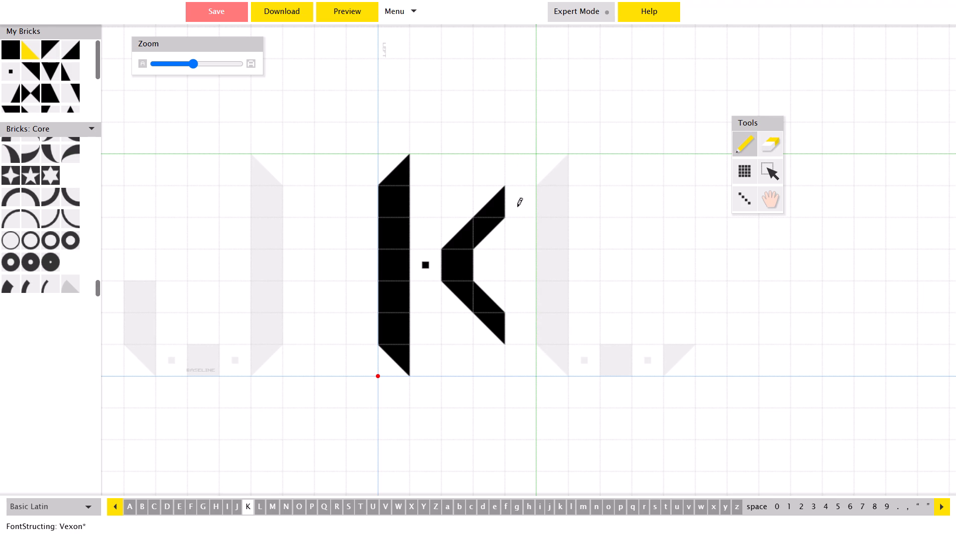
pyautogui.click(517, 206)
pyautogui.doubleClick(521, 330)
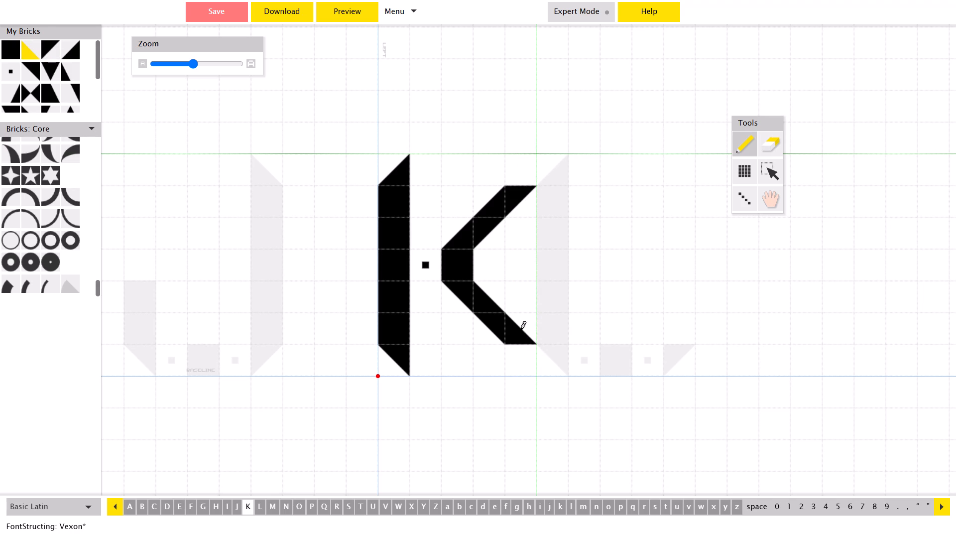
pyautogui.click(521, 330)
pyautogui.click(521, 330)
pyautogui.click(521, 330)
pyautogui.click(521, 330)
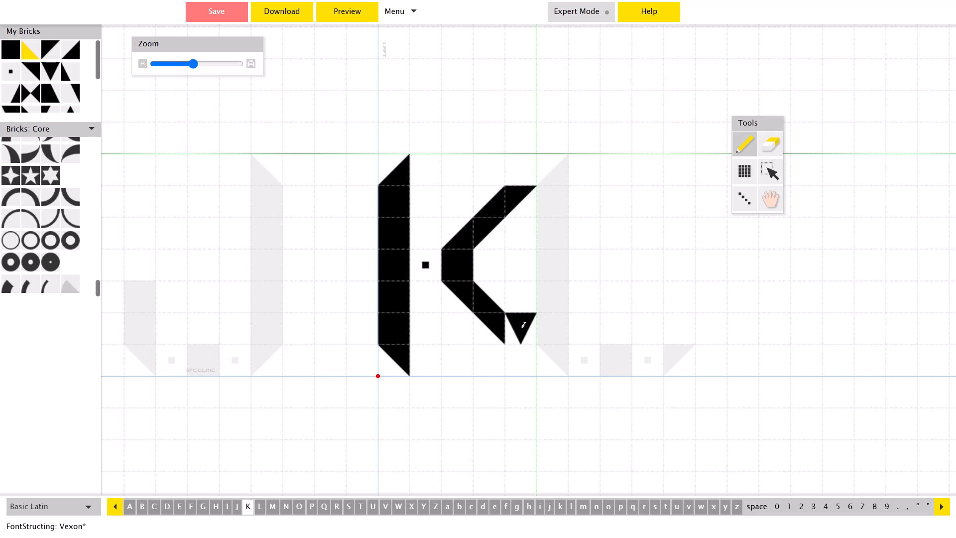
pyautogui.tripleClick(521, 330)
pyautogui.tripleClick(520, 330)
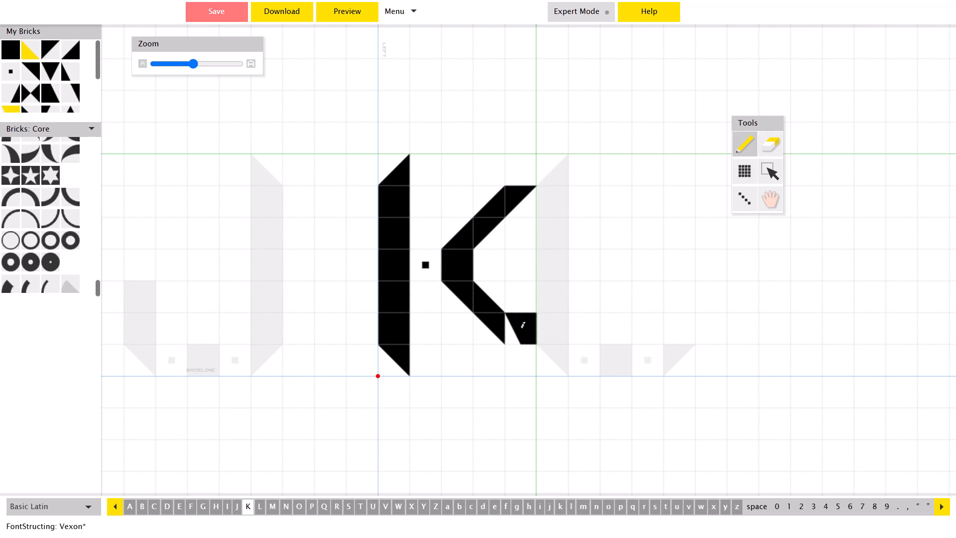
pyautogui.tripleClick(520, 330)
pyautogui.tripleClick(520, 330)
pyautogui.tripleClick(520, 330)
pyautogui.tripleClick(520, 330)
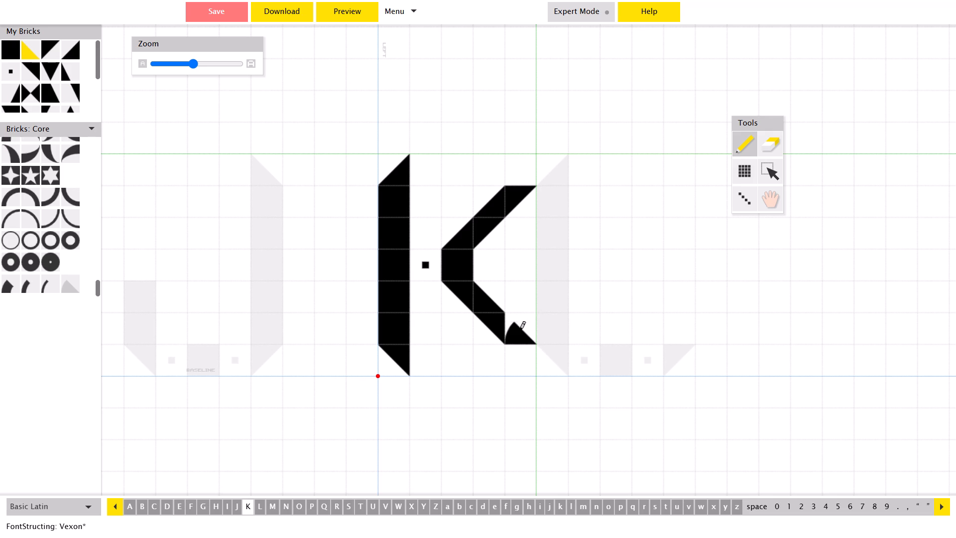
pyautogui.click(520, 330)
pyautogui.click(520, 330)
# Add triangles in the column's top and bottom cells so capital K's diagonal arms end in points at cap height and baseline.
pyautogui.click(532, 170)
pyautogui.doubleClick(527, 172)
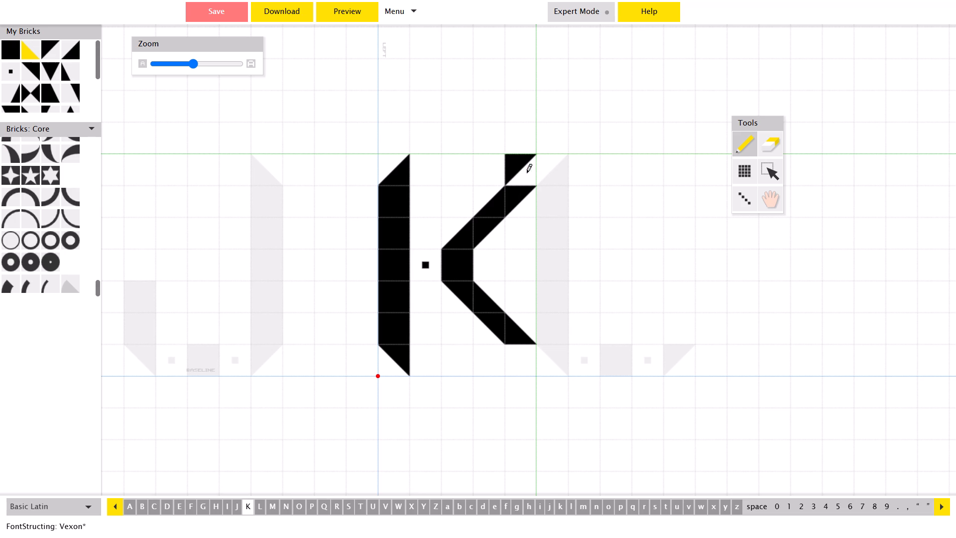
pyautogui.doubleClick(525, 354)
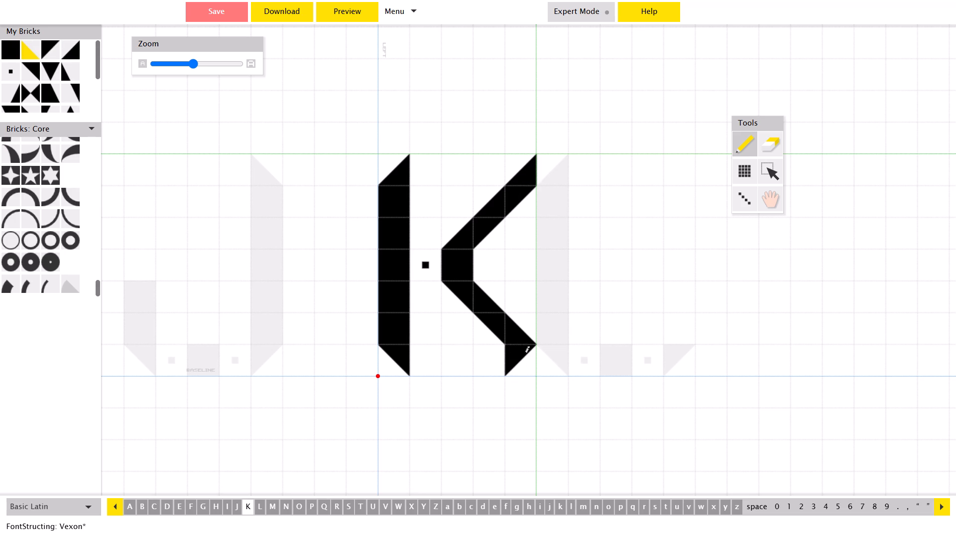
pyautogui.click(525, 354)
pyautogui.click(525, 361)
pyautogui.click(525, 361)
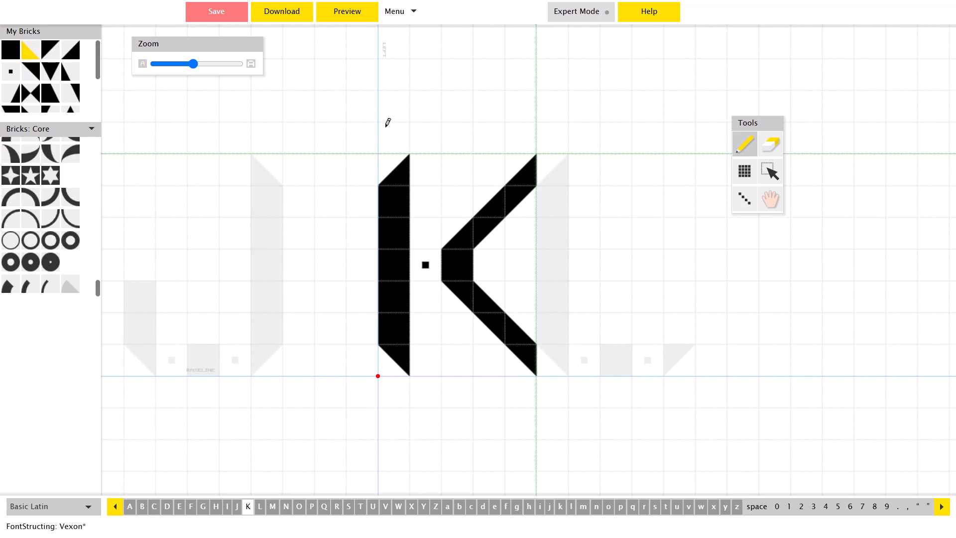
# Widen the global letter spacing to 2.81 in the whole-alphabet preview, then return to capital K in the editor.
pyautogui.click(361, 16)
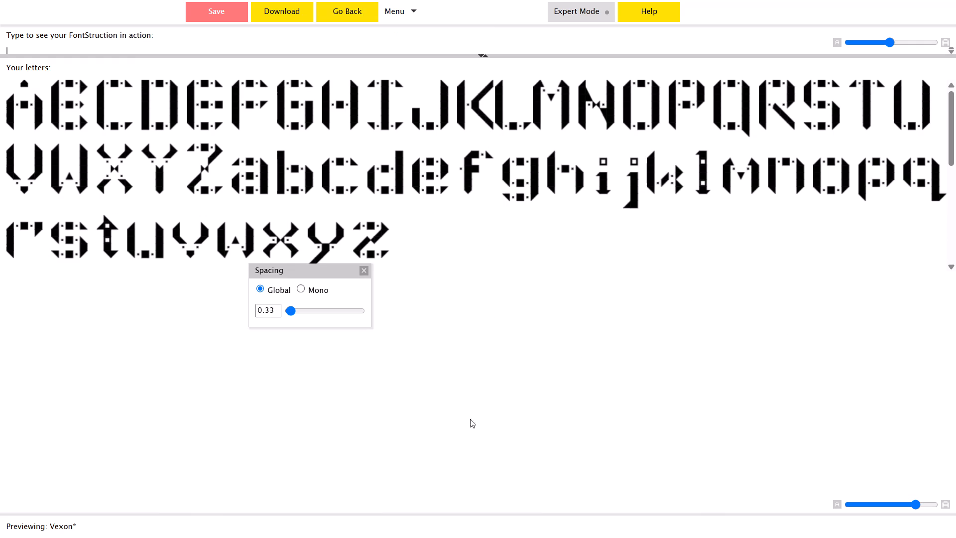
pyautogui.moveTo(288, 313); pyautogui.dragTo(300, 313)
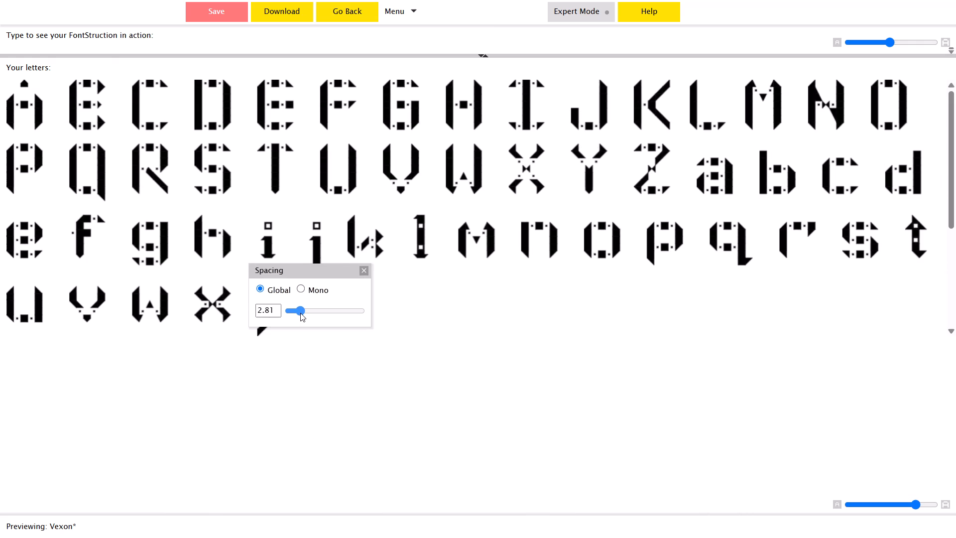
pyautogui.moveTo(300, 313); pyautogui.dragTo(300, 312)
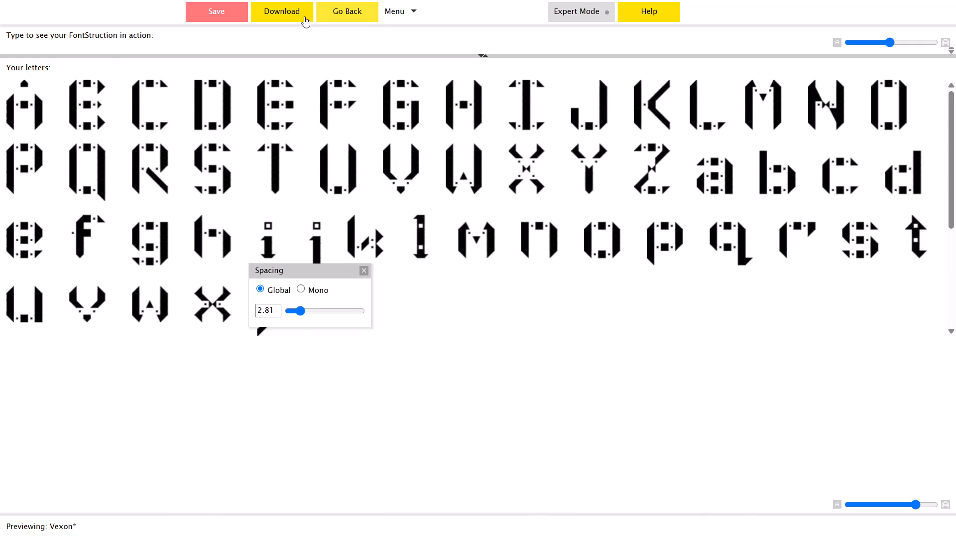
pyautogui.click(342, 7)
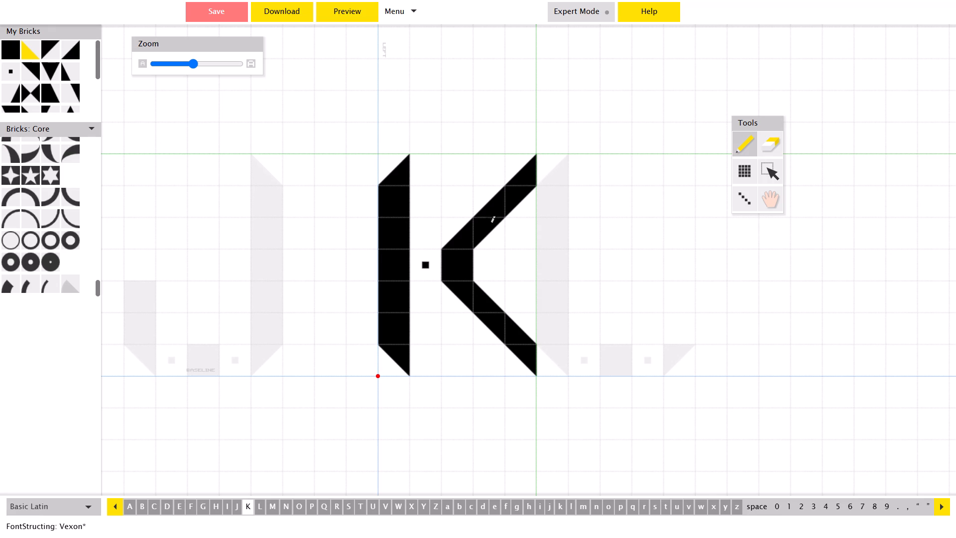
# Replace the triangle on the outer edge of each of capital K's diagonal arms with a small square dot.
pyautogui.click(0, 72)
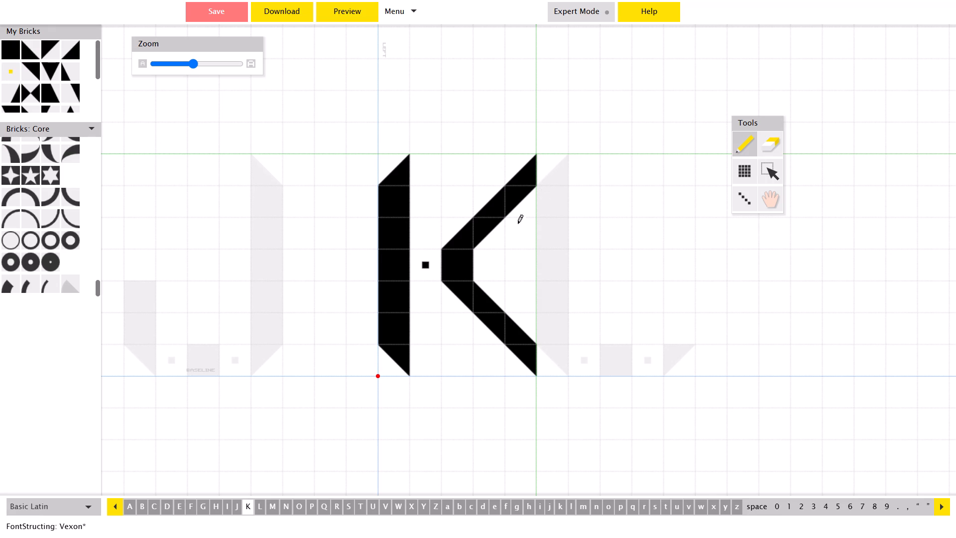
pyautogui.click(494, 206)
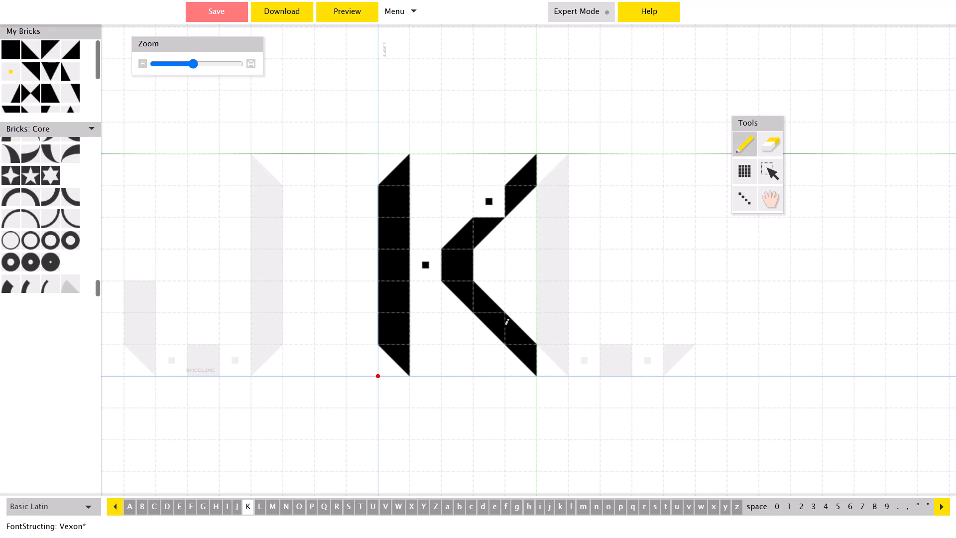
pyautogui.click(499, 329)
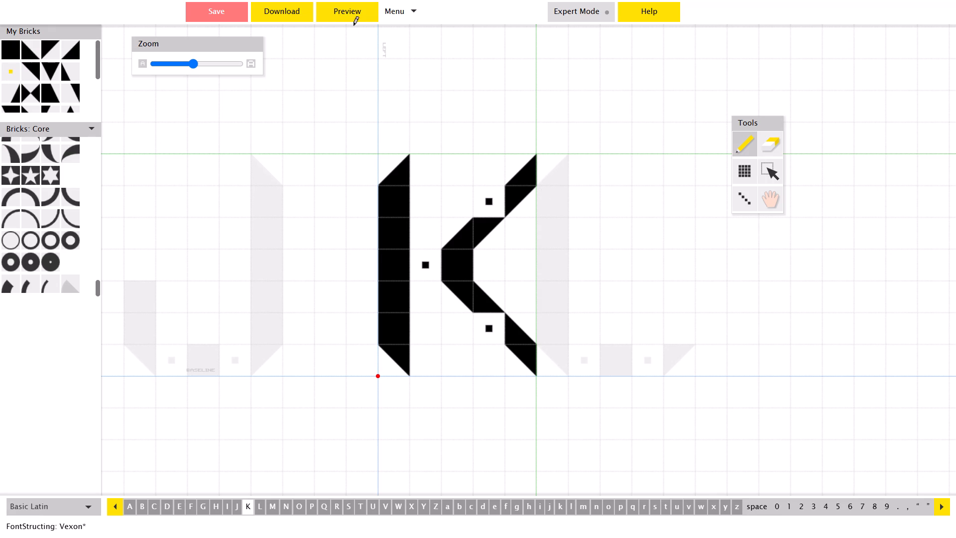
# Check capital K's dotted arms in the whole-alphabet preview, moving the spacing window off the letters, then return to the editor.
pyautogui.click(354, 20)
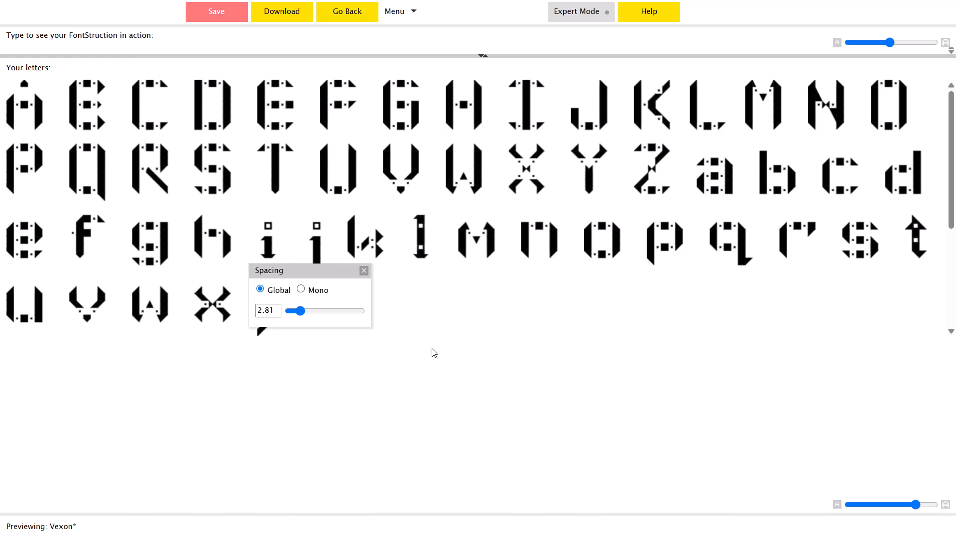
pyautogui.moveTo(287, 269); pyautogui.dragTo(366, 312)
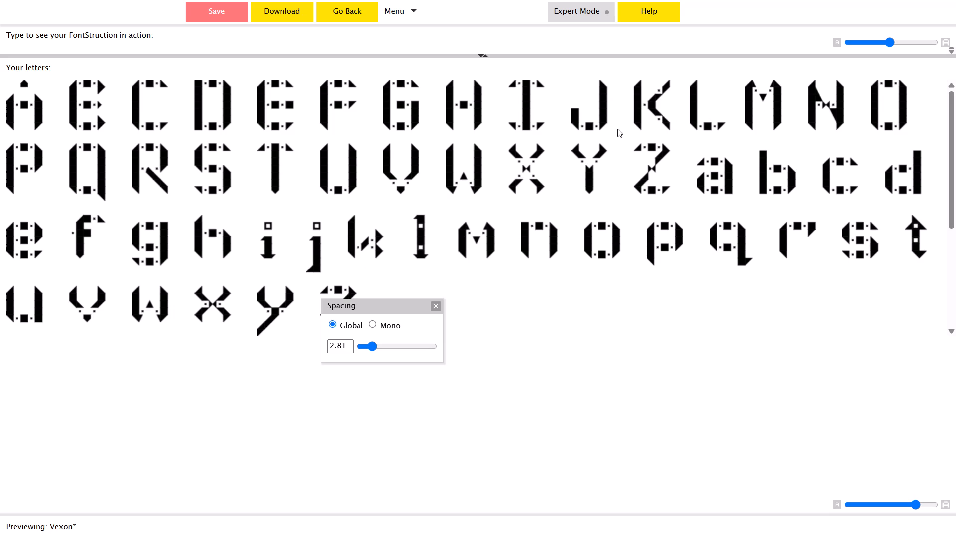
pyautogui.click(352, 14)
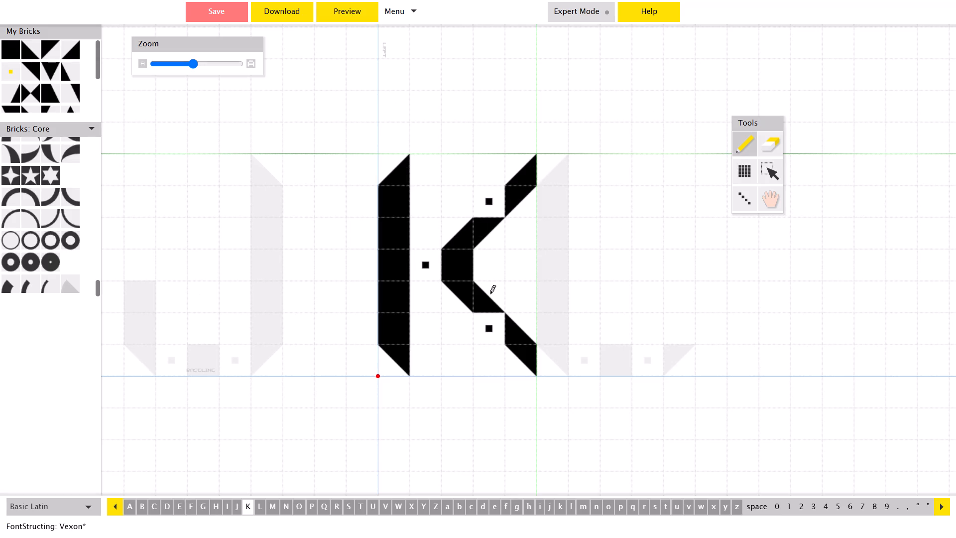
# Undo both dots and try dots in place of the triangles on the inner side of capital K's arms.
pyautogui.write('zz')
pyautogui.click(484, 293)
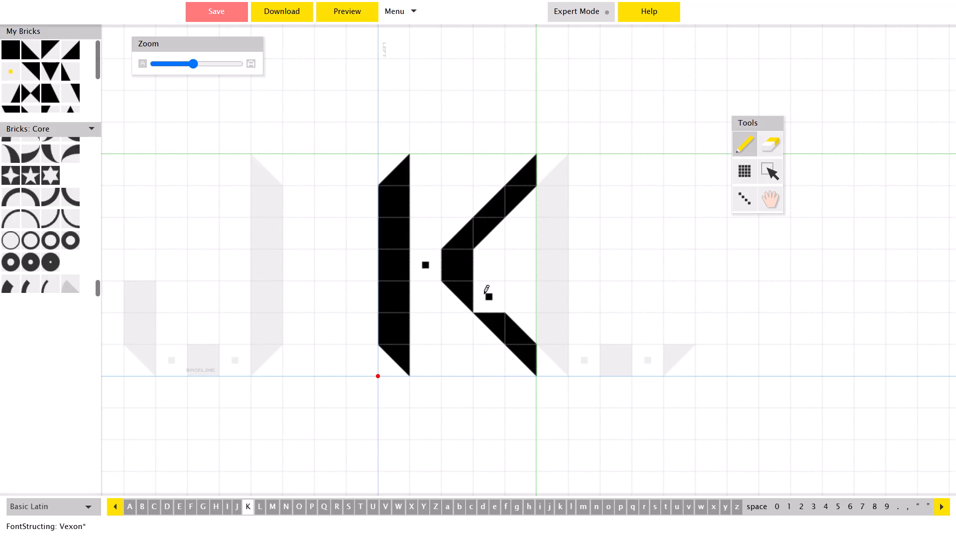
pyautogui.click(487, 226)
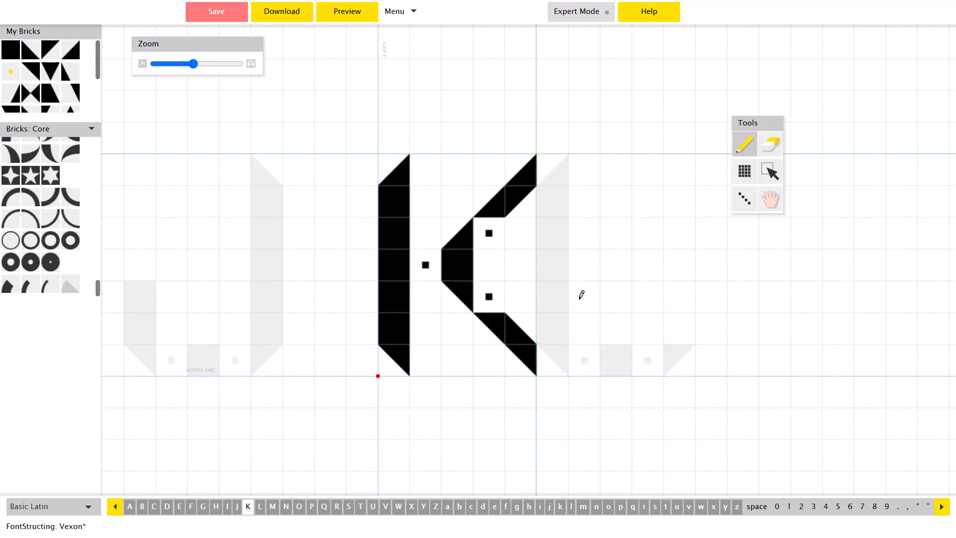
# Compare capital K's inner-dot version with the other letters in the whole-alphabet preview, then return to the editor.
pyautogui.click(342, 17)
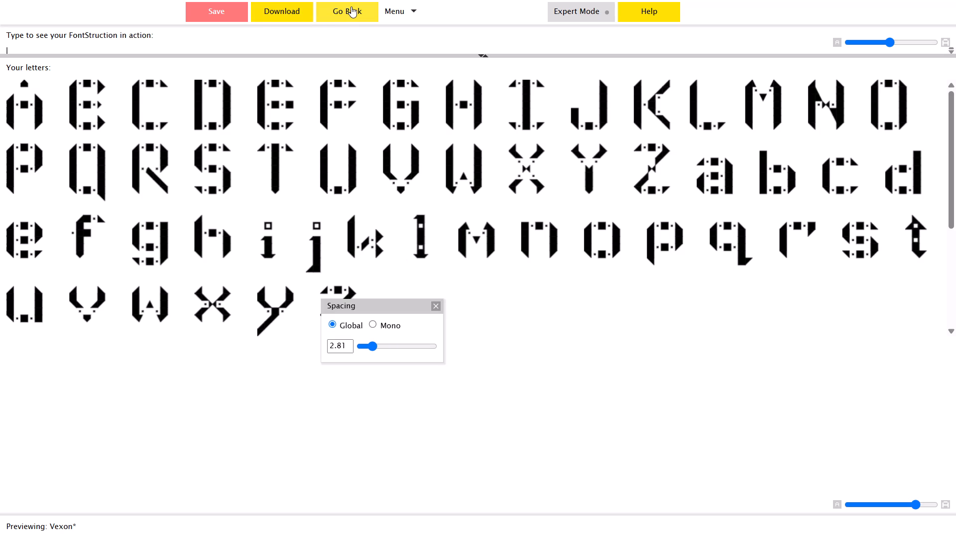
pyautogui.click(351, 6)
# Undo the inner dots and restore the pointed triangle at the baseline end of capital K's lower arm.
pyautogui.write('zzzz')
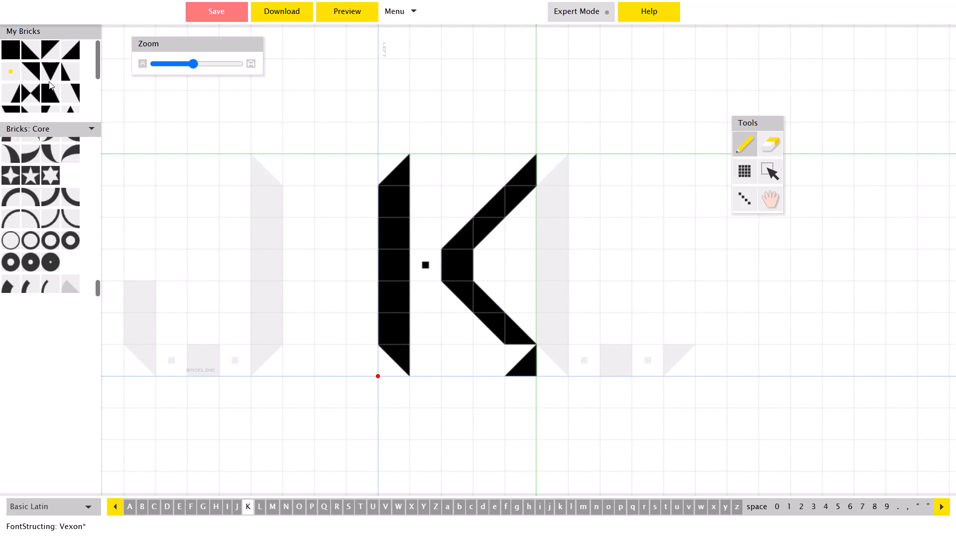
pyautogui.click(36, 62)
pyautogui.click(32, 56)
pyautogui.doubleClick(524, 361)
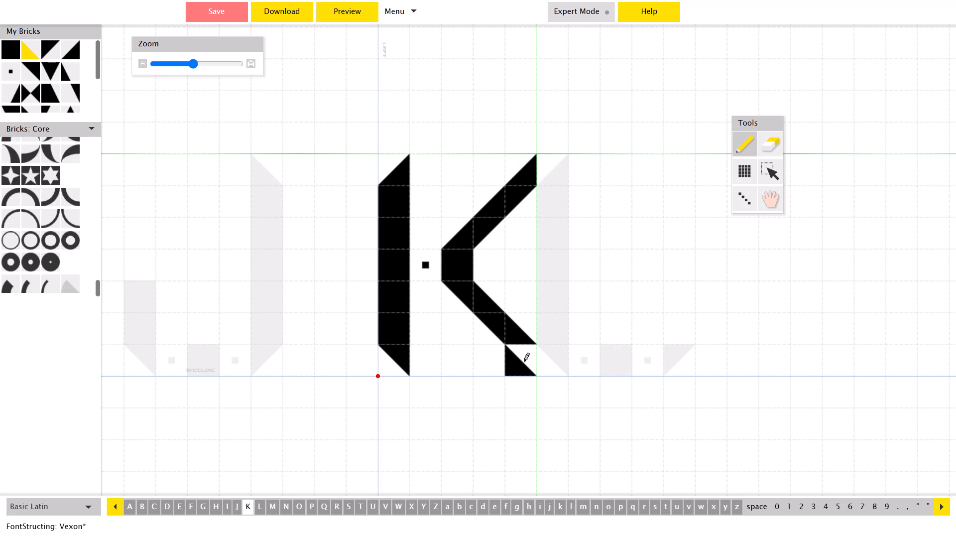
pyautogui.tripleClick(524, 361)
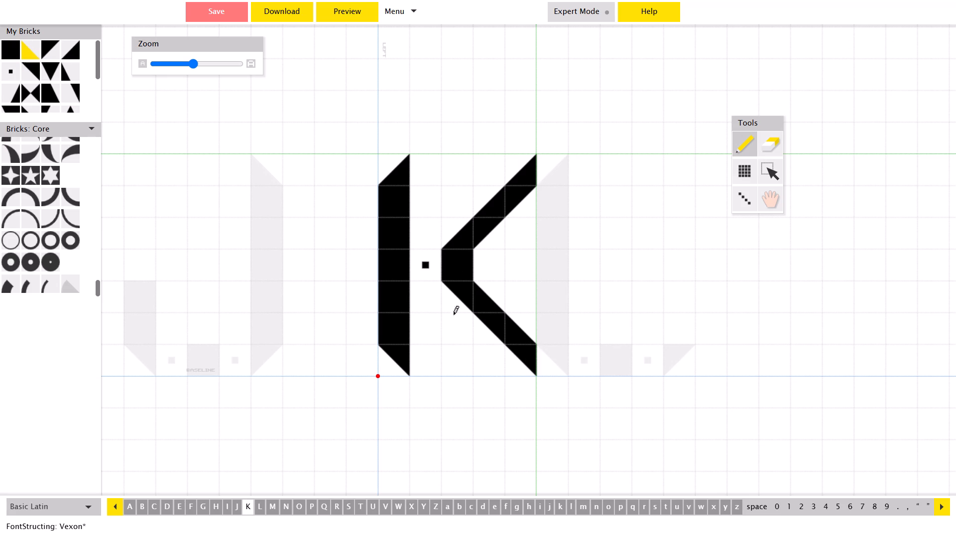
# Put small square dots back in place of the outer-edge triangles on capital K's lower and upper arms.
pyautogui.click(8, 71)
pyautogui.click(493, 321)
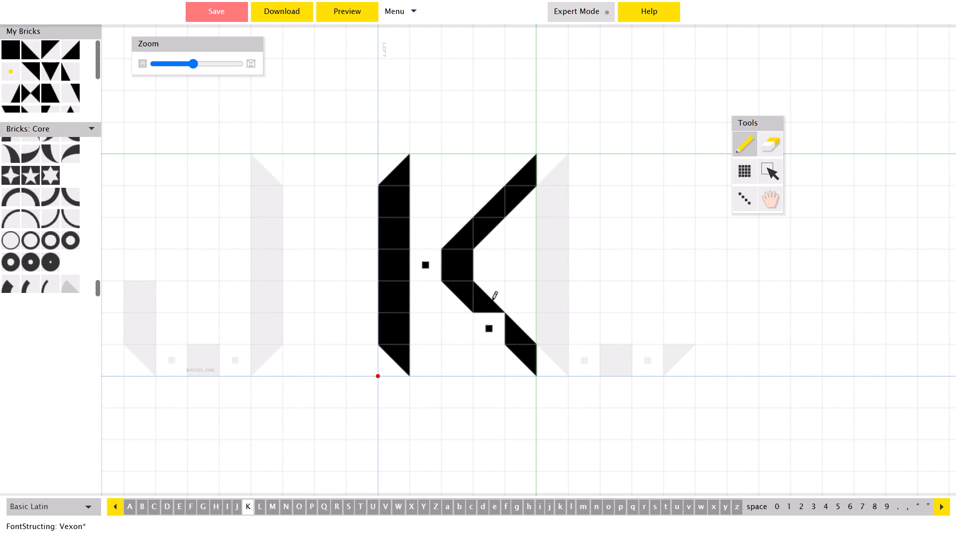
pyautogui.click(495, 206)
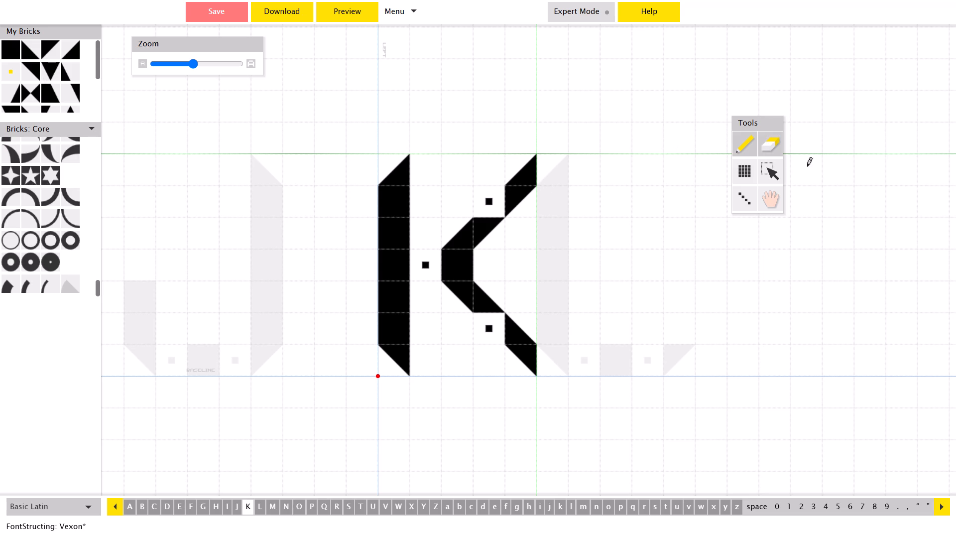
# Copy the whole capital K and paste a duplicate beside the original on the canvas.
pyautogui.click(778, 169)
pyautogui.click(455, 161)
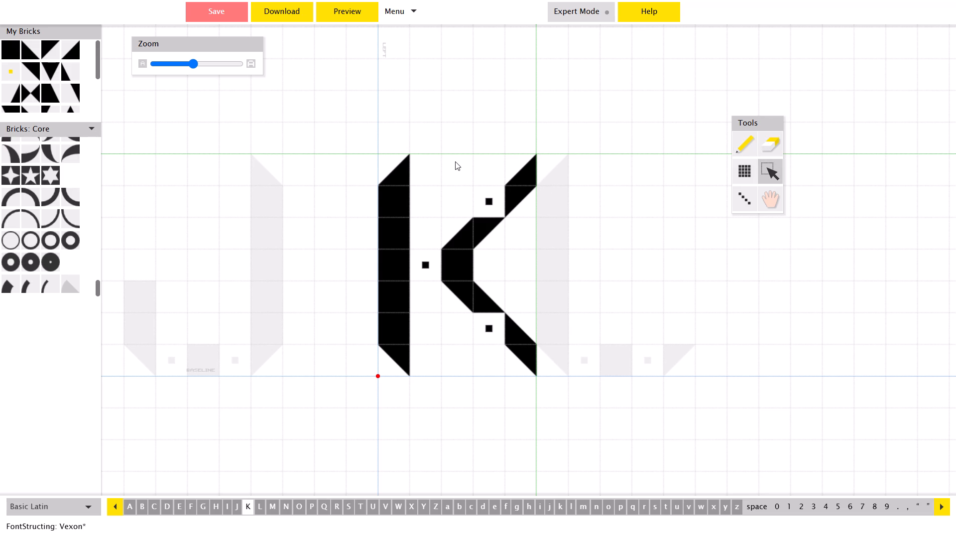
pyautogui.moveTo(384, 147); pyautogui.dragTo(556, 390)
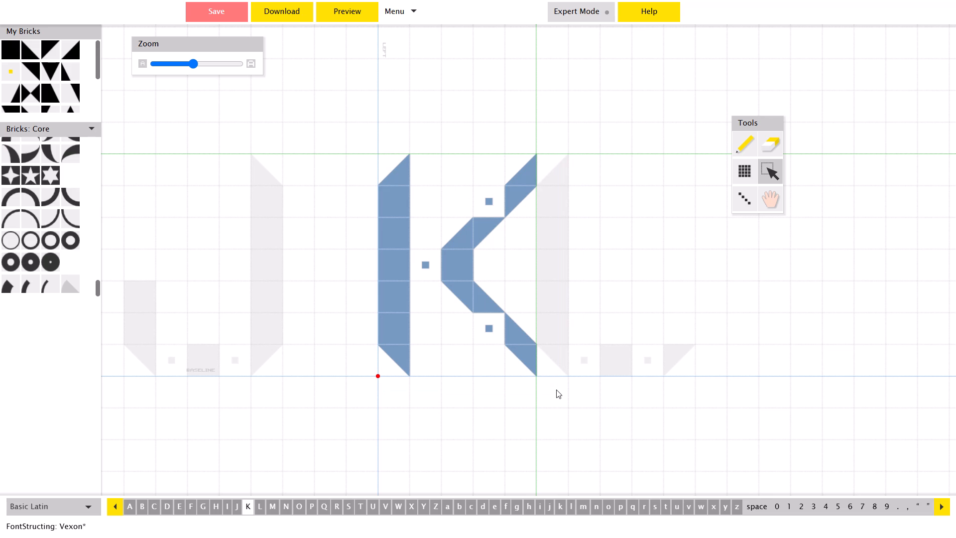
pyautogui.press('c')
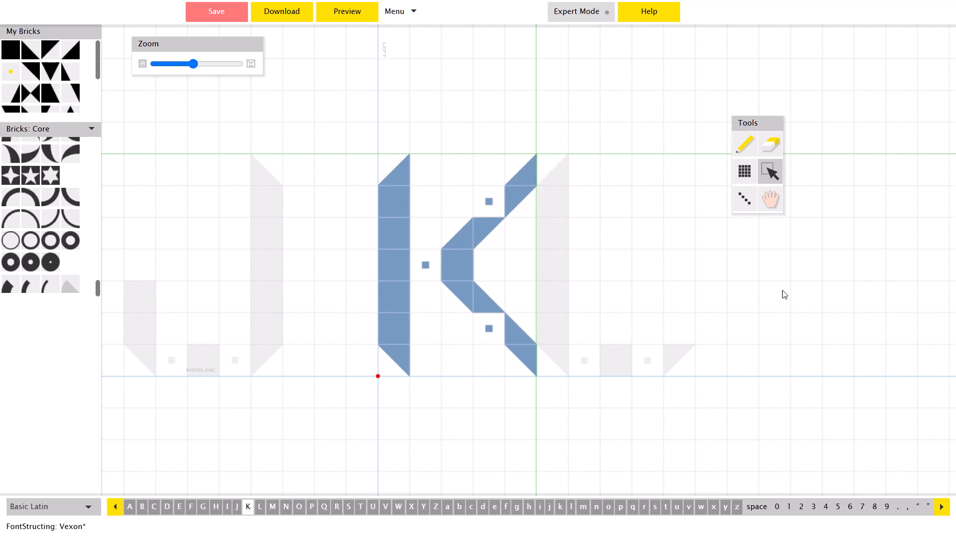
pyautogui.click(782, 290)
pyautogui.press('v')
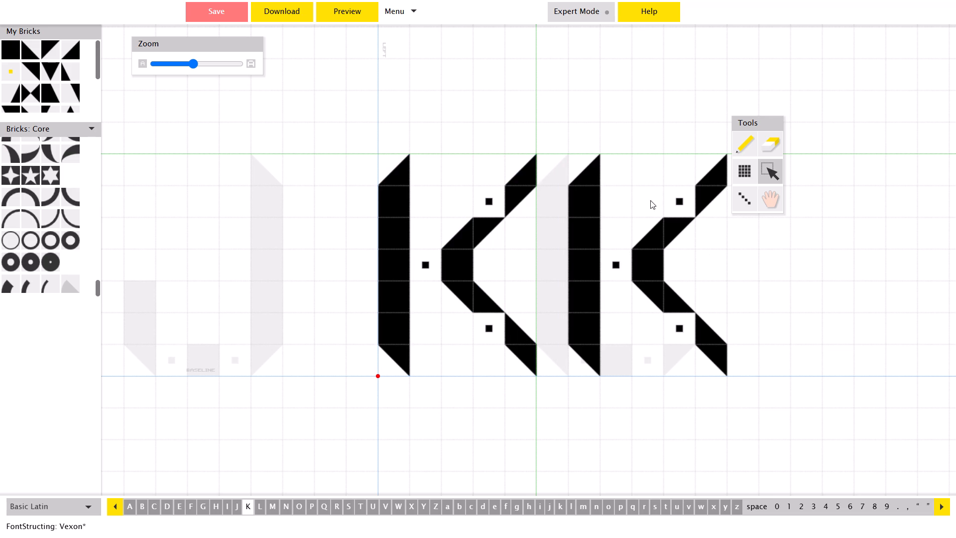
# Move the duplicate capital K farther from the original, onto empty grid beyond the ghosted L.
pyautogui.click(781, 170)
pyautogui.click(772, 167)
pyautogui.moveTo(563, 145); pyautogui.dragTo(782, 359)
pyautogui.moveTo(589, 271); pyautogui.dragTo(711, 266)
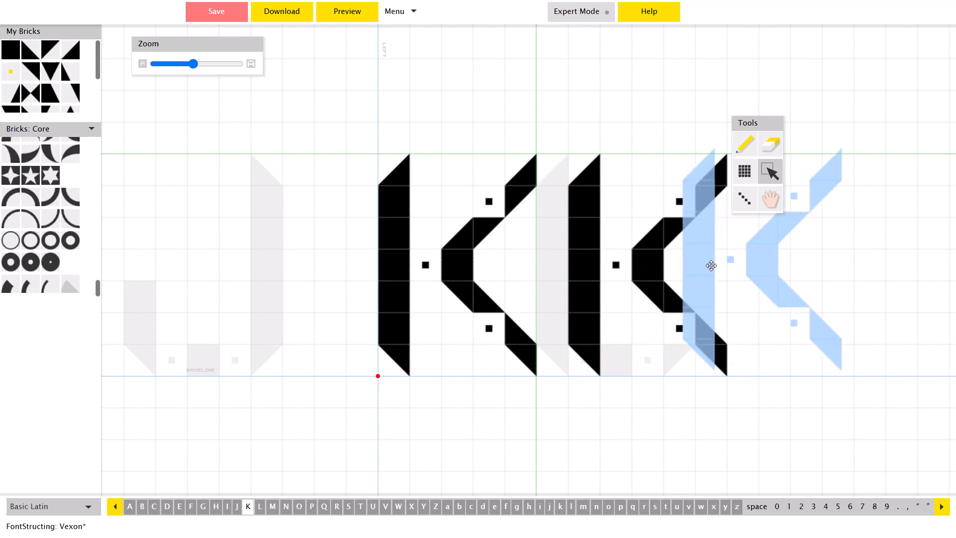
pyautogui.moveTo(711, 266); pyautogui.dragTo(745, 266)
# Shift the duplicate K's diagonal arms and their two dots one cell toward the stem so the arms join it.
pyautogui.keyDown('ctrl'); pyautogui.scroll(-3, 335, 311); pyautogui.keyUp('ctrl')
pyautogui.keyDown('ctrl'); pyautogui.scroll(2, 459, 311); pyautogui.keyUp('ctrl')
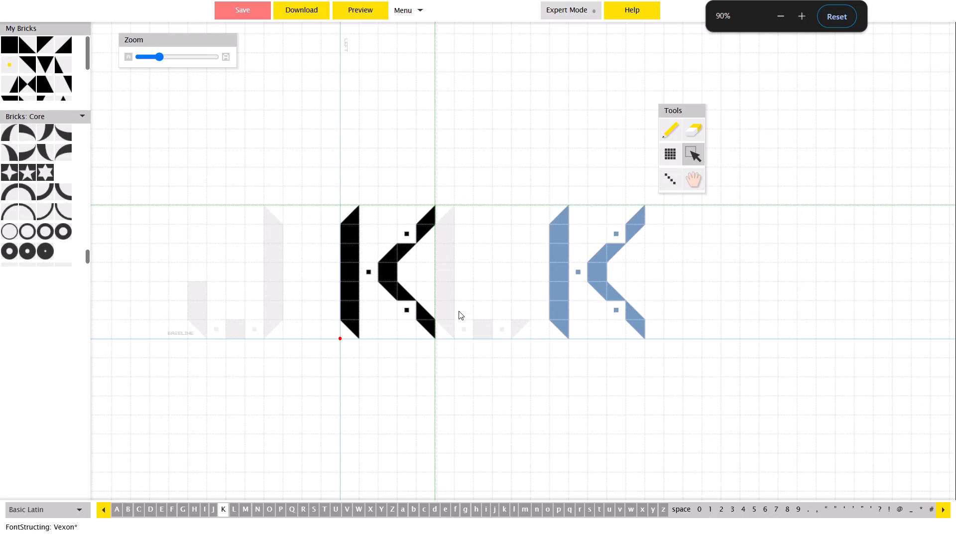
pyautogui.keyDown('ctrl'); pyautogui.scroll(1, 619, 226); pyautogui.keyUp('ctrl')
pyautogui.press('space')
pyautogui.press('space')
pyautogui.press('space')
pyautogui.press('space')
pyautogui.press('space')
pyautogui.press('space')
pyautogui.press('space')
pyautogui.press('space')
pyautogui.press('space')
pyautogui.press('space')
pyautogui.press('space')
pyautogui.press('space')
pyautogui.press('space')
pyautogui.press('space')
pyautogui.press('space')
pyautogui.press('space')
pyautogui.press('space')
pyautogui.press('space')
pyautogui.press('space')
pyautogui.press('space')
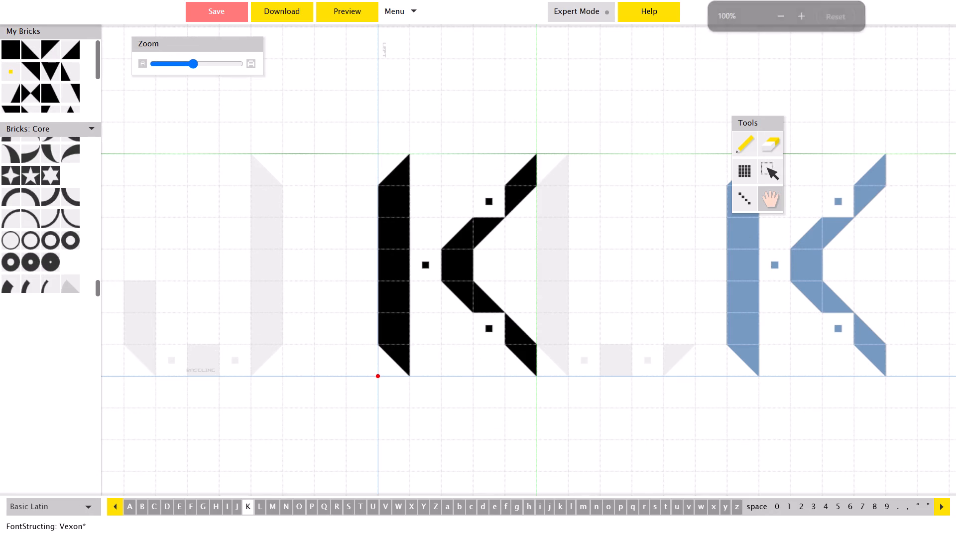
pyautogui.moveTo(847, 345); pyautogui.dragTo(628, 374)
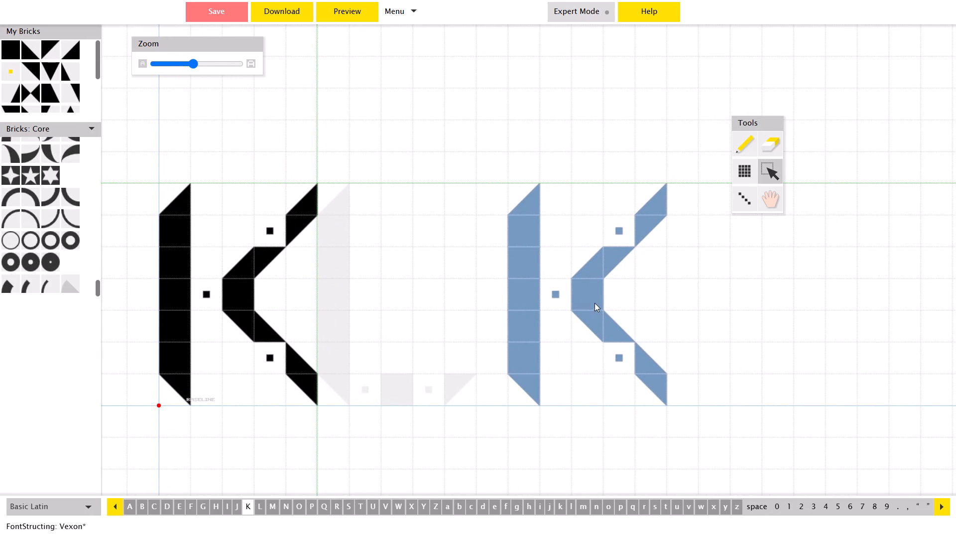
pyautogui.click(700, 296)
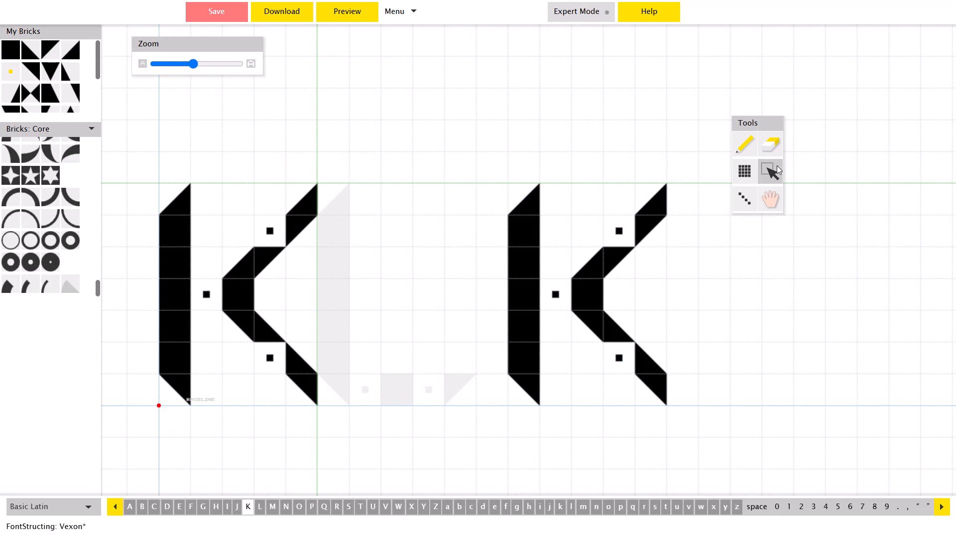
pyautogui.click(780, 171)
pyautogui.click(775, 168)
pyautogui.moveTo(578, 182); pyautogui.dragTo(723, 392)
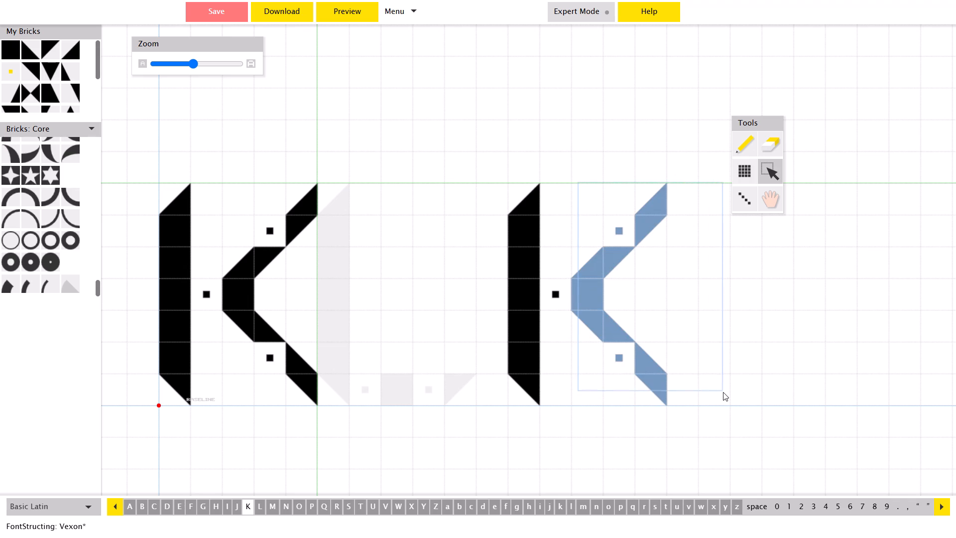
pyautogui.moveTo(723, 392); pyautogui.dragTo(724, 395)
pyautogui.moveTo(663, 381); pyautogui.dragTo(637, 384)
pyautogui.moveTo(657, 391); pyautogui.dragTo(624, 393)
pyautogui.click(631, 317)
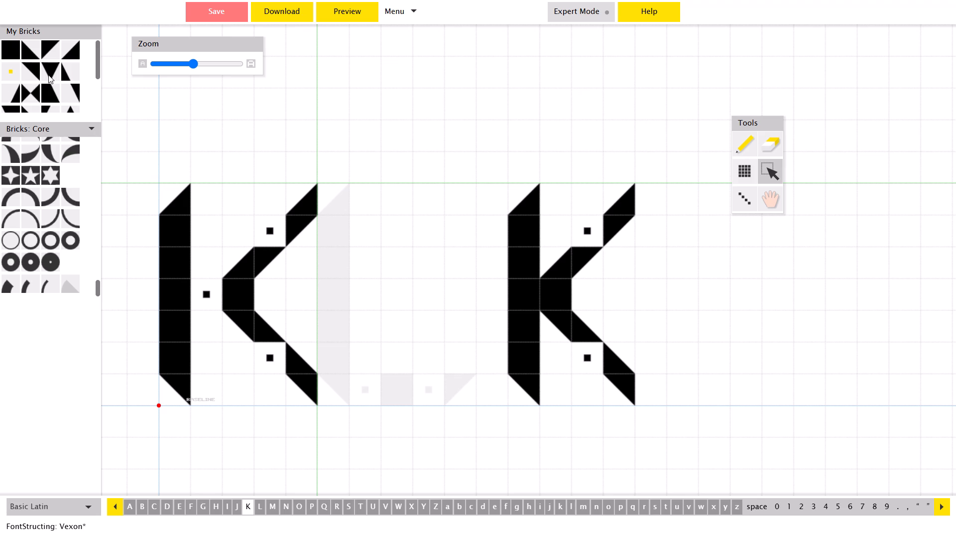
# Add triangle bricks at the outer ends of the duplicate K's upper and lower arms, as pointed serifs.
pyautogui.click(25, 58)
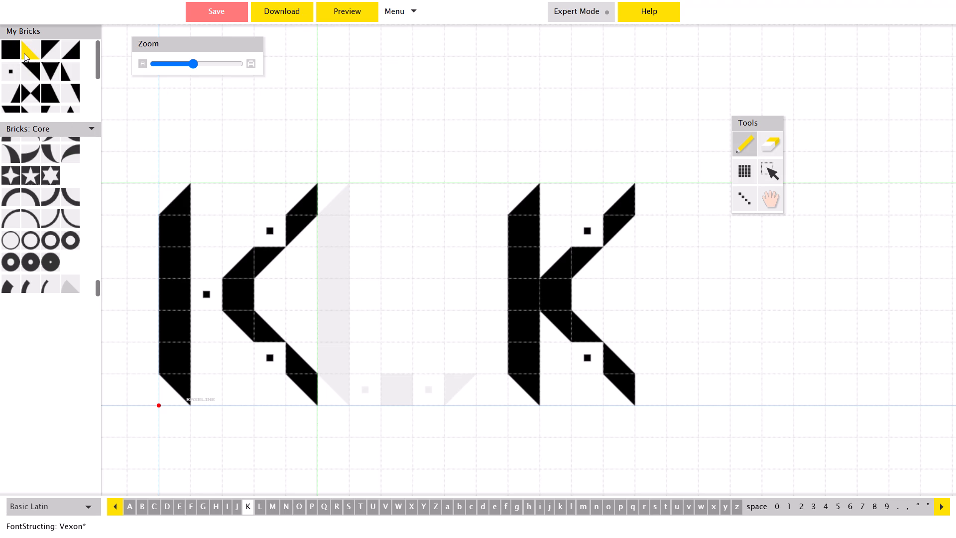
pyautogui.doubleClick(641, 203)
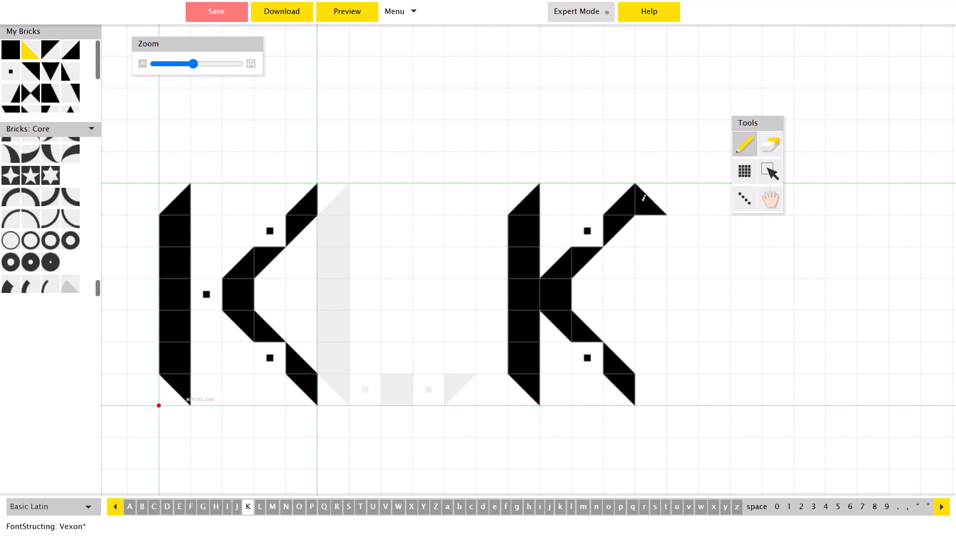
pyautogui.click(641, 203)
pyautogui.write('zz')
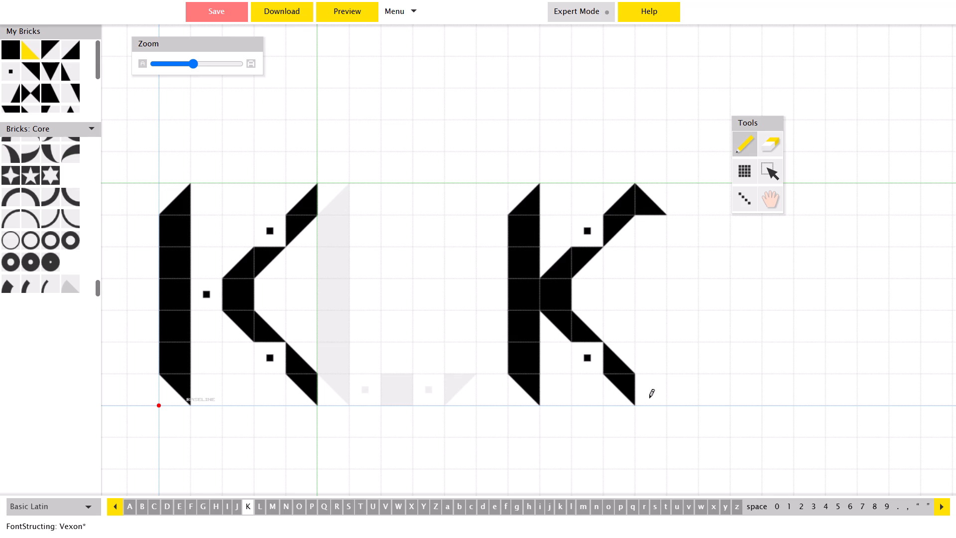
pyautogui.click(649, 398)
pyautogui.click(648, 389)
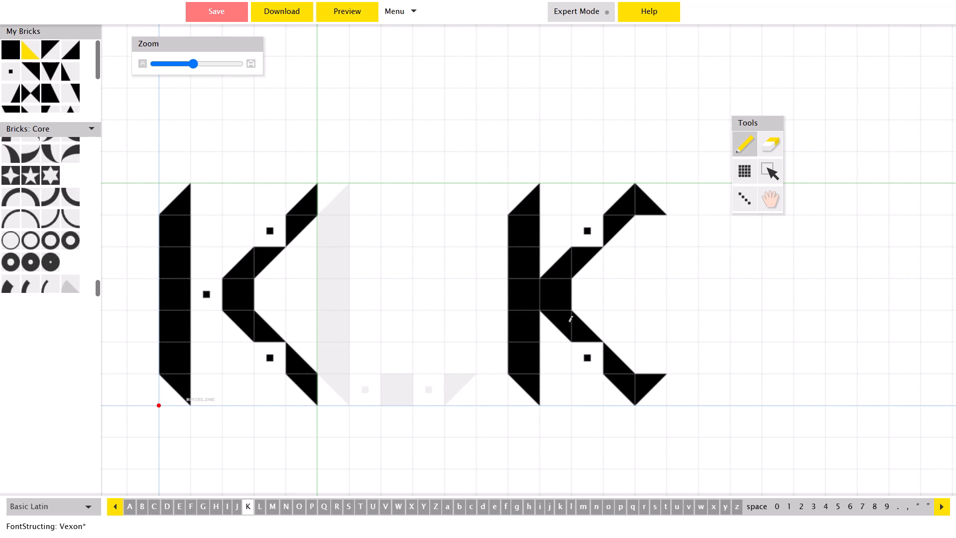
# Replace the solid square joining the duplicate K's arms to its stem with a small square dot.
pyautogui.click(14, 73)
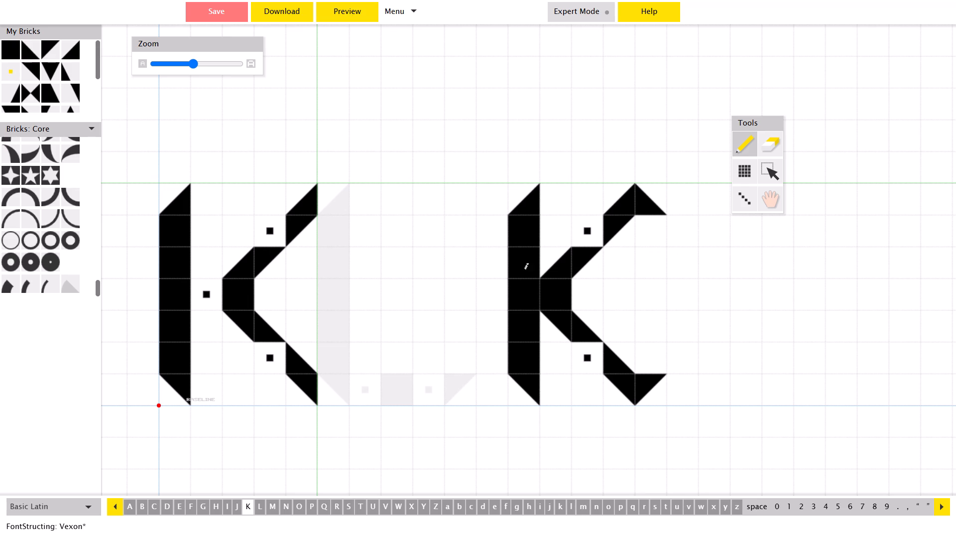
pyautogui.click(558, 296)
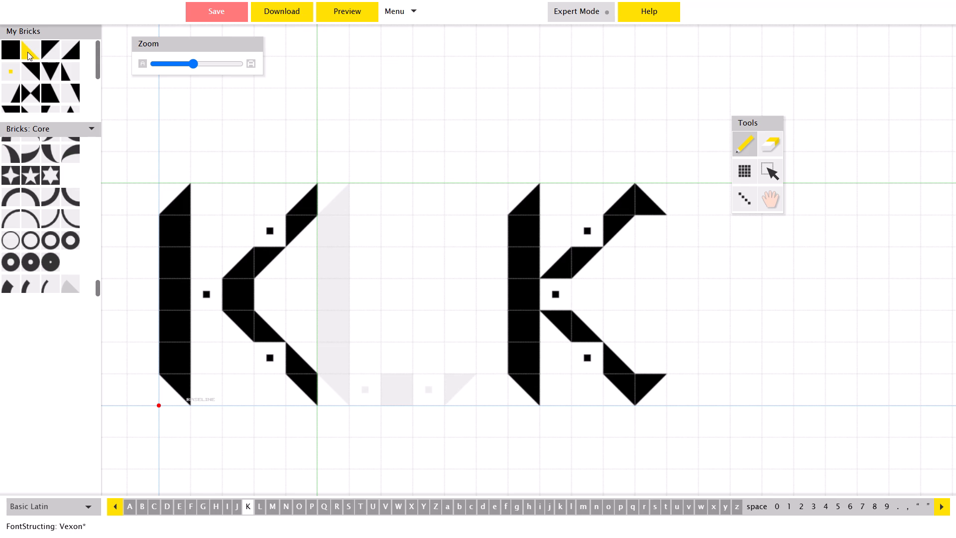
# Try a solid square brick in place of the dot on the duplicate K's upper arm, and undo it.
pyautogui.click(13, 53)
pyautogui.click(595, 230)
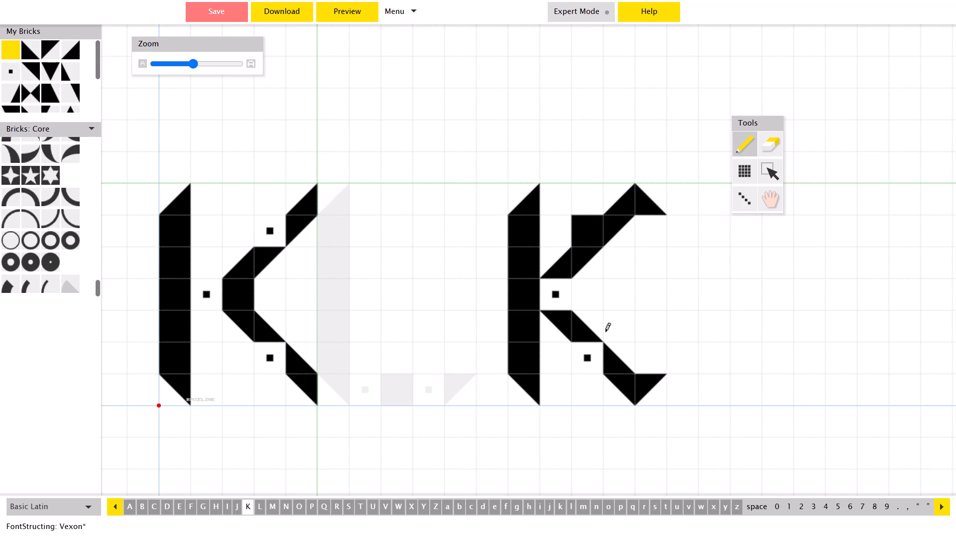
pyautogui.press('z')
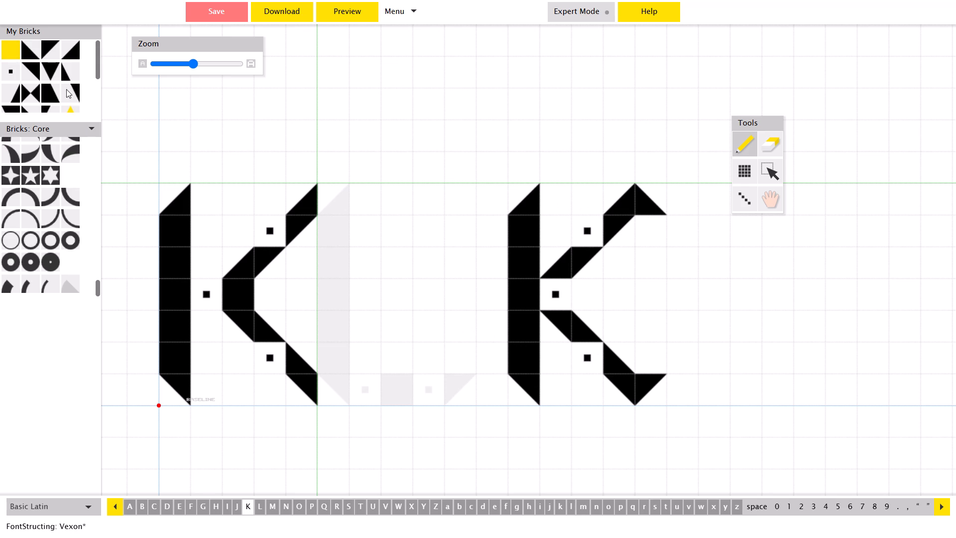
# Replace the dots on the duplicate K's upper and lower arms with triangle bricks that complete straight diagonals.
pyautogui.click(25, 52)
pyautogui.click(587, 234)
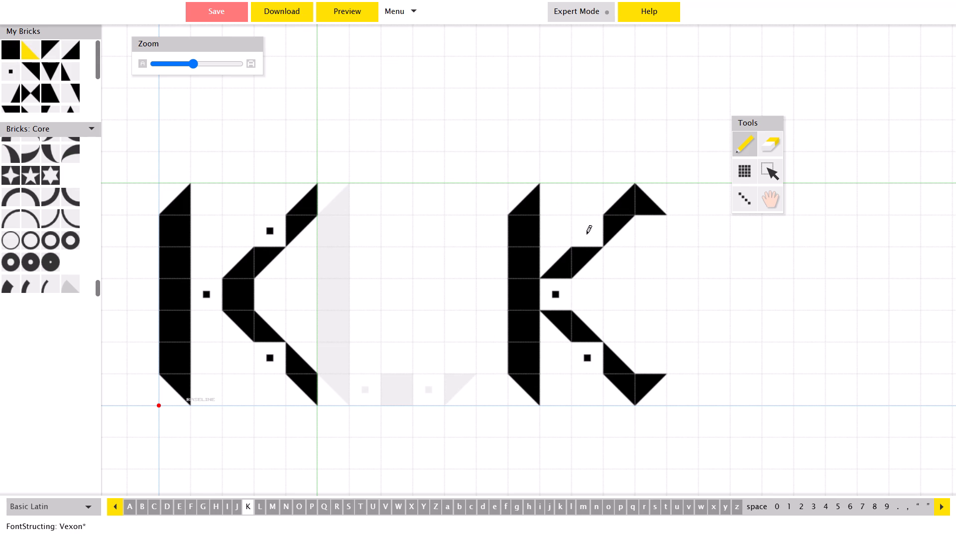
pyautogui.click(587, 234)
pyautogui.click(587, 234)
pyautogui.doubleClick(587, 234)
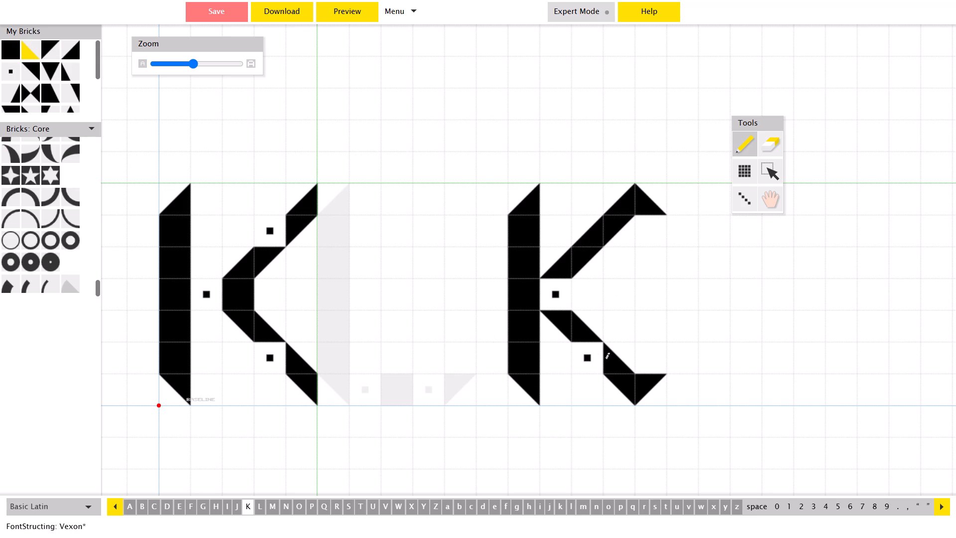
pyautogui.doubleClick(596, 359)
pyautogui.click(596, 359)
pyautogui.click(595, 358)
pyautogui.click(595, 358)
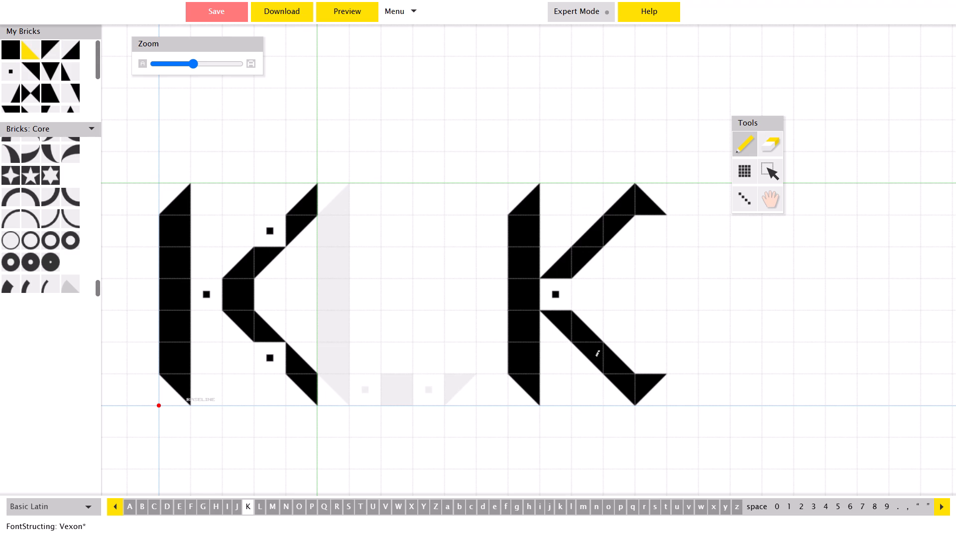
# Place small square dots beside the end triangles, in the top and baseline rows of the duplicate K's arms.
pyautogui.click(11, 68)
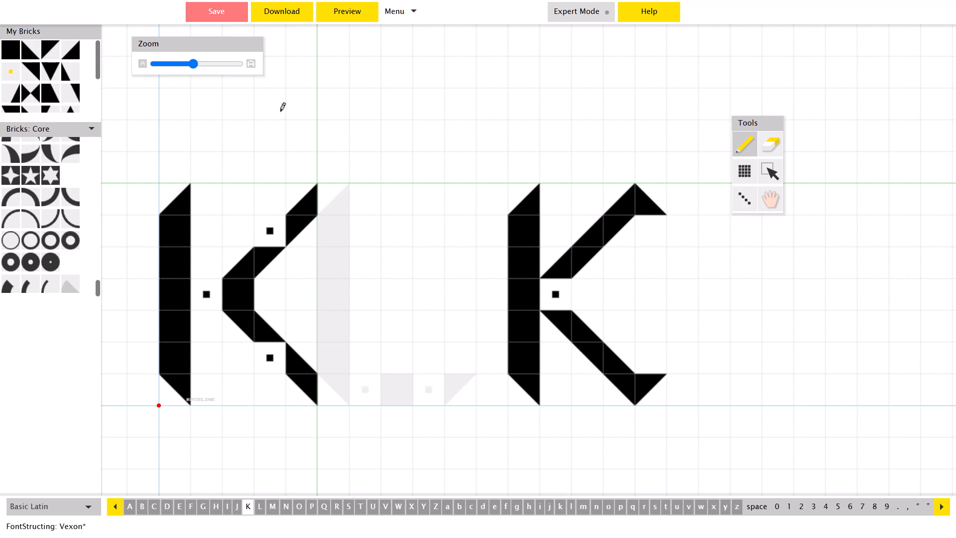
pyautogui.click(620, 234)
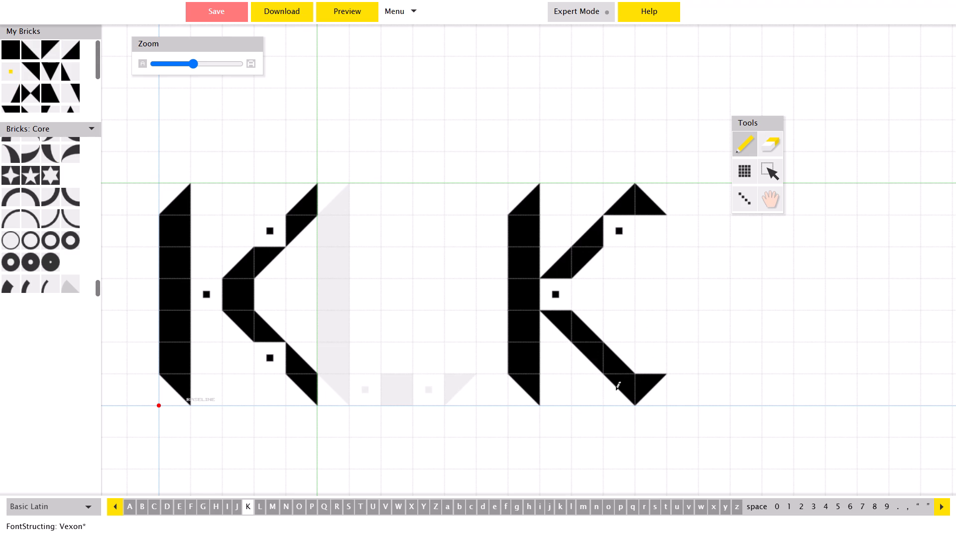
pyautogui.click(616, 386)
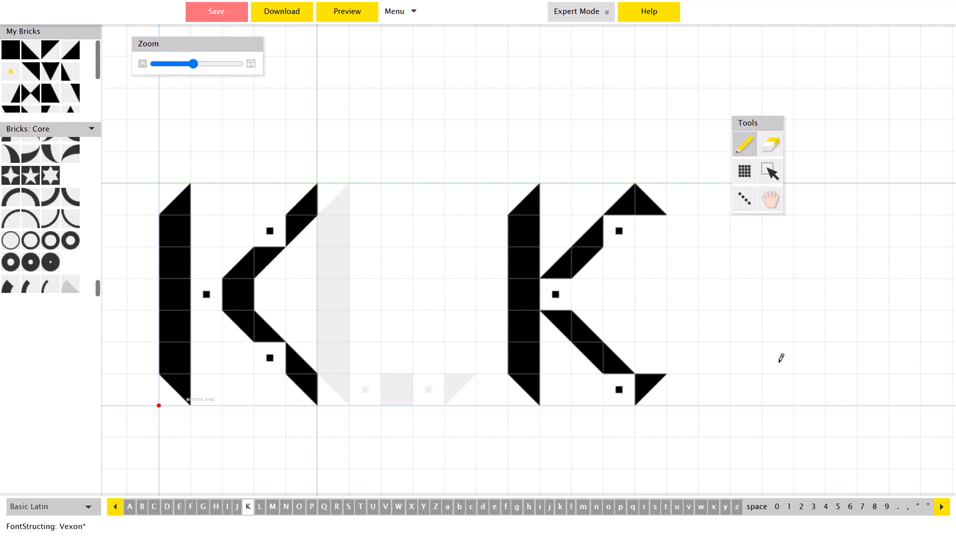
pyautogui.write('zz')
pyautogui.click(619, 203)
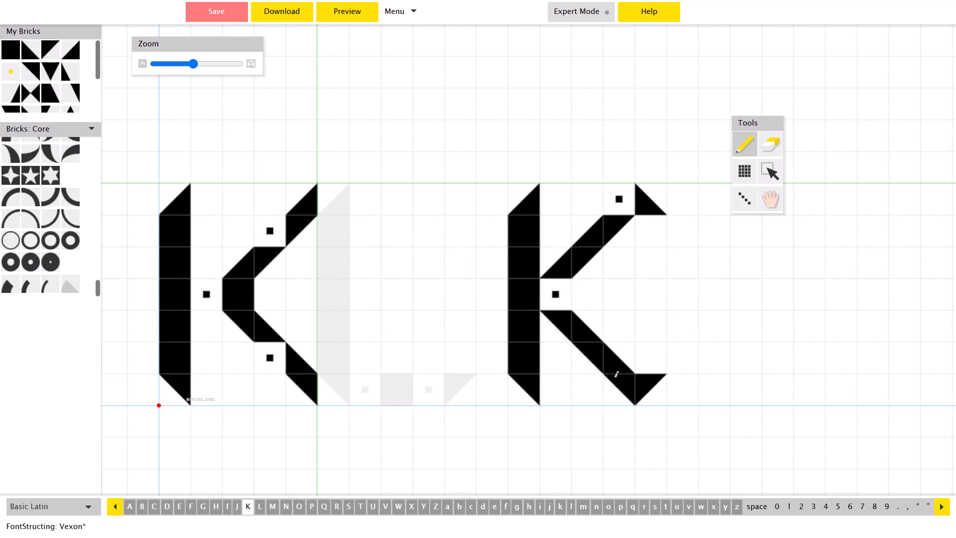
pyautogui.click(623, 385)
# Compare the redesigned K with the other letters in the whole-alphabet preview, then return to the editor.
pyautogui.click(343, 10)
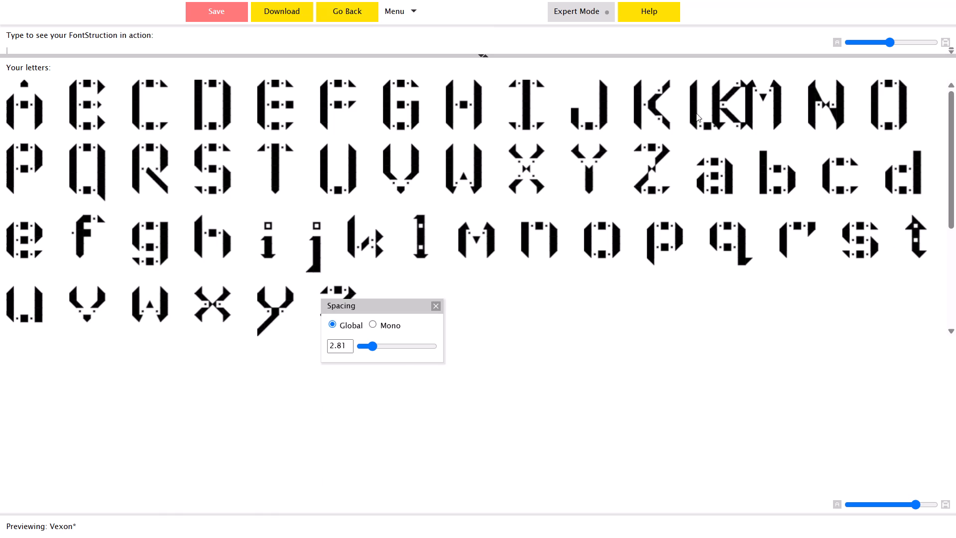
pyautogui.click(348, 13)
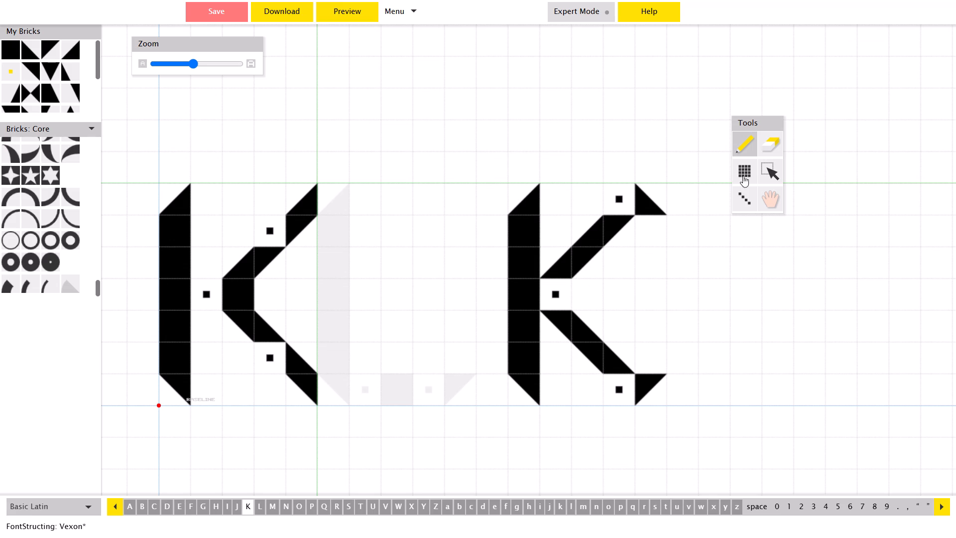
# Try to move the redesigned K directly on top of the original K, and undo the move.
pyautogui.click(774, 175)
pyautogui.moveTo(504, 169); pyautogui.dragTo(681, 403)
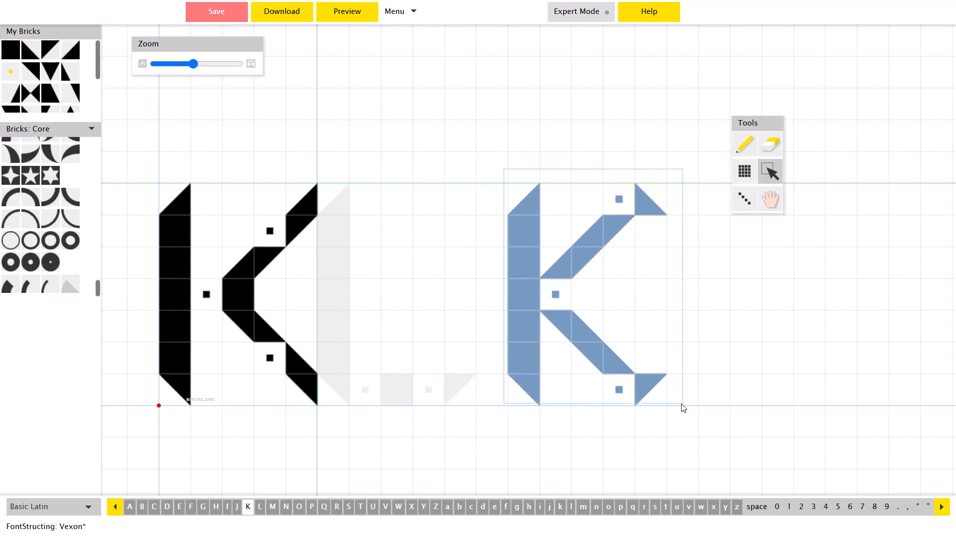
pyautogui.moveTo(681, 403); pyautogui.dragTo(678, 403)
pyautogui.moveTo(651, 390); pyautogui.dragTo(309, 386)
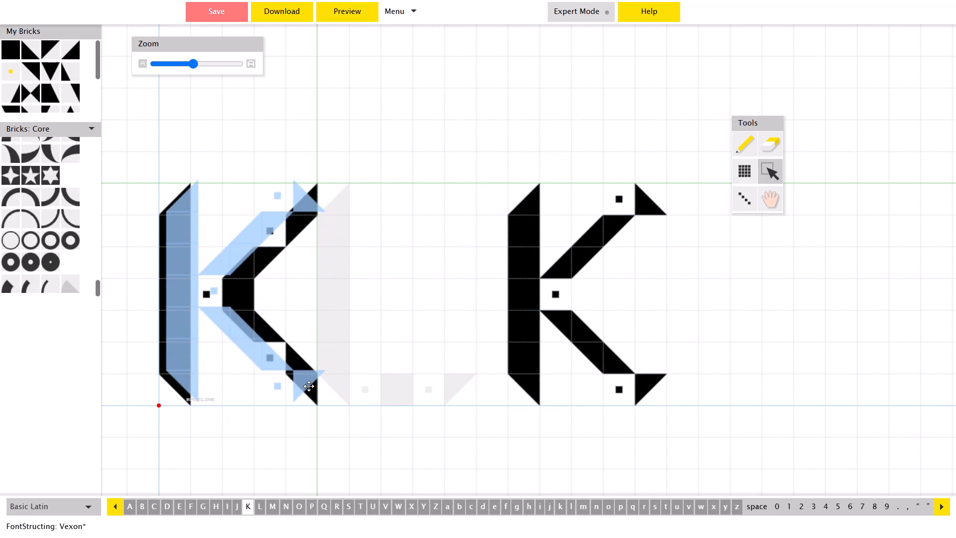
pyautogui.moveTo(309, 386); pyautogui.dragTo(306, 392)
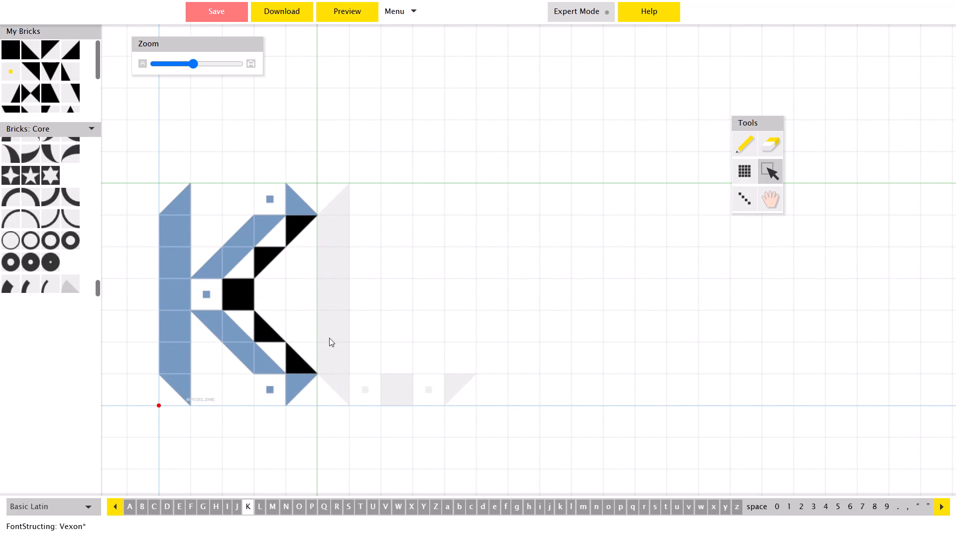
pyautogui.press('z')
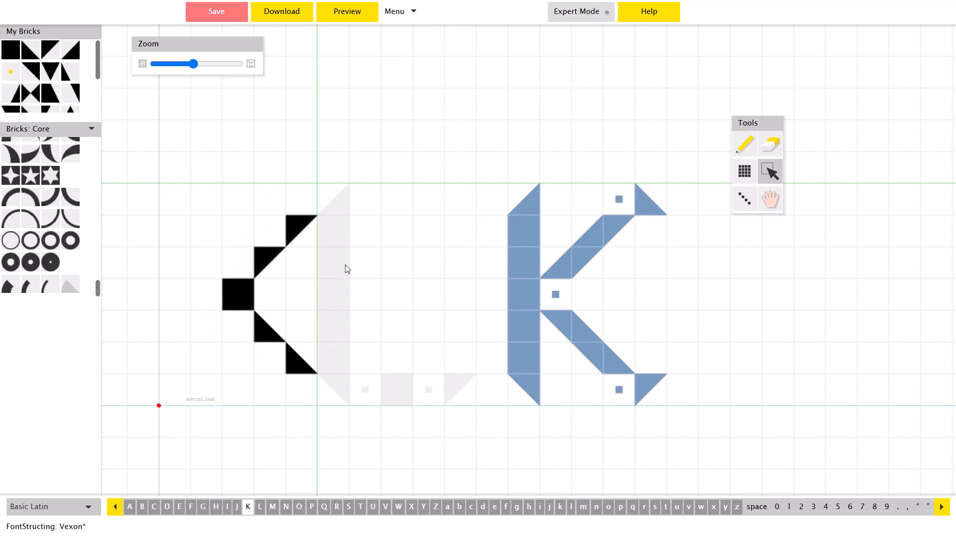
# Erase all remaining bricks of the original K at the letter's origin.
pyautogui.click(318, 202)
pyautogui.click(778, 142)
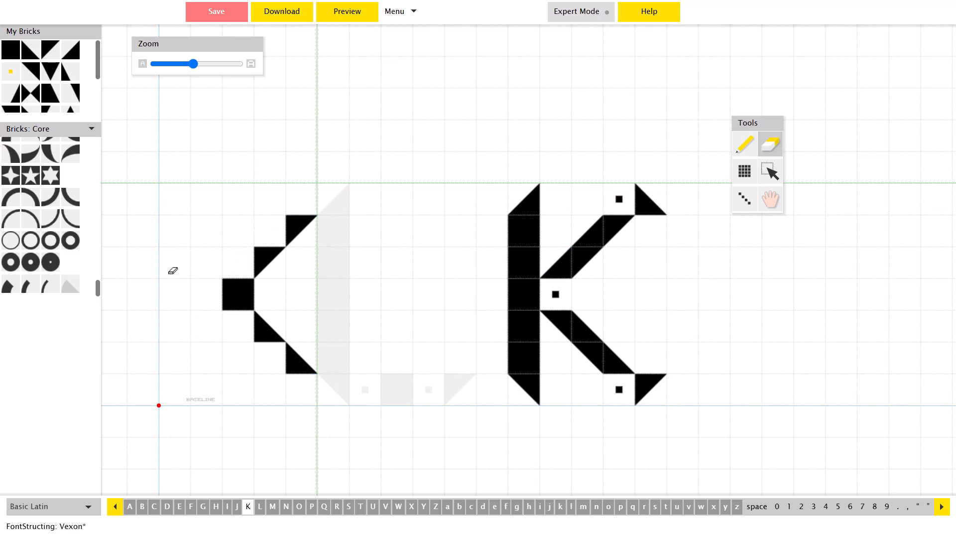
pyautogui.moveTo(189, 194); pyautogui.dragTo(324, 414)
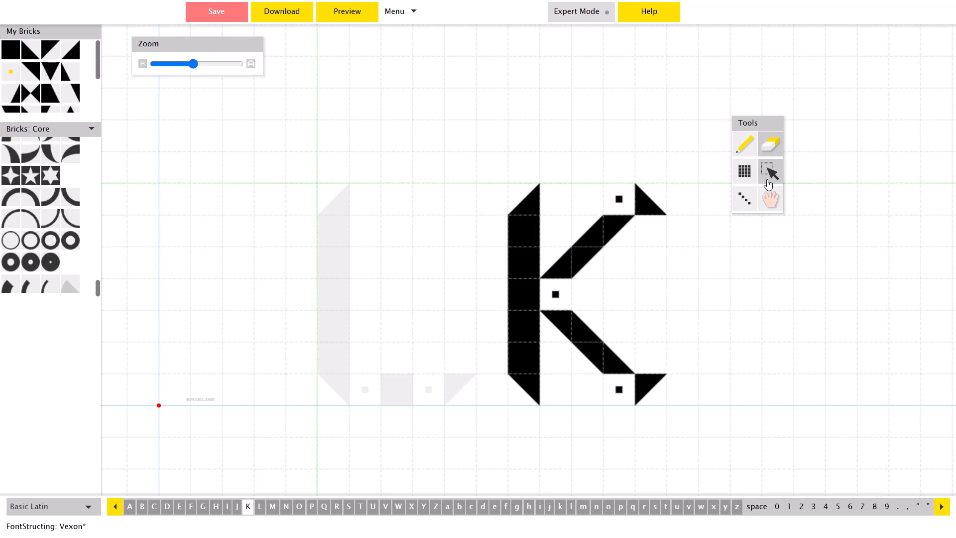
# Move the whole redesigned K to the letter's origin, with its stem on the left guide and baseline.
pyautogui.click(767, 179)
pyautogui.moveTo(505, 168); pyautogui.dragTo(676, 429)
pyautogui.moveTo(643, 389); pyautogui.dragTo(275, 399)
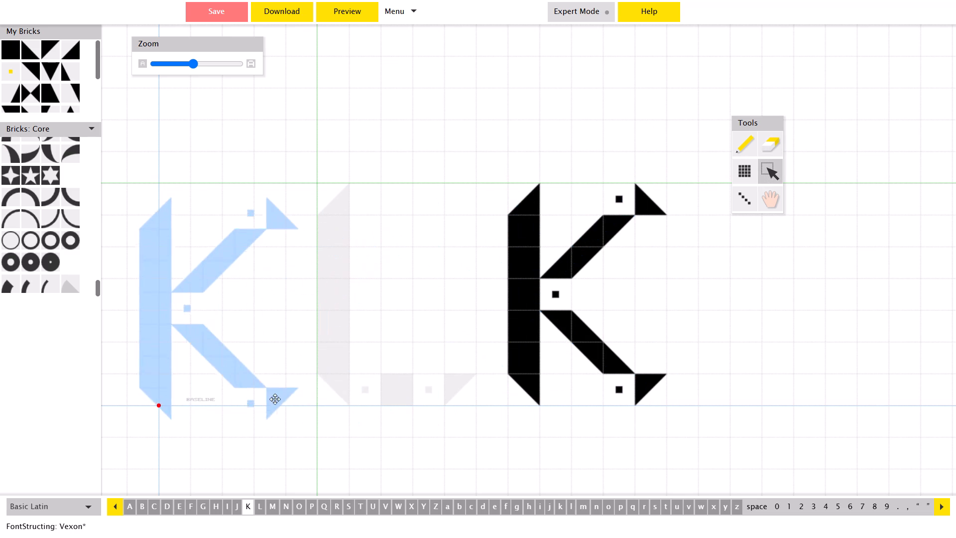
pyautogui.moveTo(275, 399); pyautogui.dragTo(296, 391)
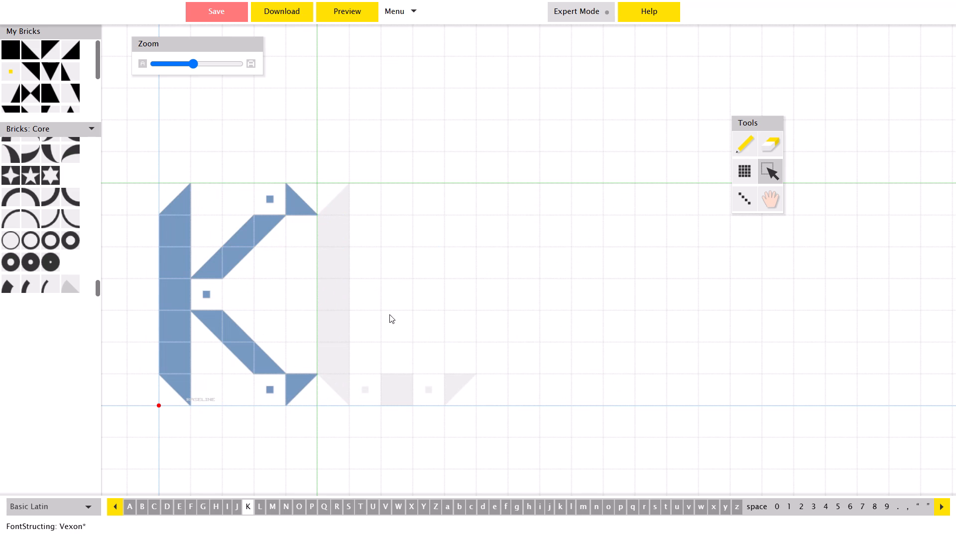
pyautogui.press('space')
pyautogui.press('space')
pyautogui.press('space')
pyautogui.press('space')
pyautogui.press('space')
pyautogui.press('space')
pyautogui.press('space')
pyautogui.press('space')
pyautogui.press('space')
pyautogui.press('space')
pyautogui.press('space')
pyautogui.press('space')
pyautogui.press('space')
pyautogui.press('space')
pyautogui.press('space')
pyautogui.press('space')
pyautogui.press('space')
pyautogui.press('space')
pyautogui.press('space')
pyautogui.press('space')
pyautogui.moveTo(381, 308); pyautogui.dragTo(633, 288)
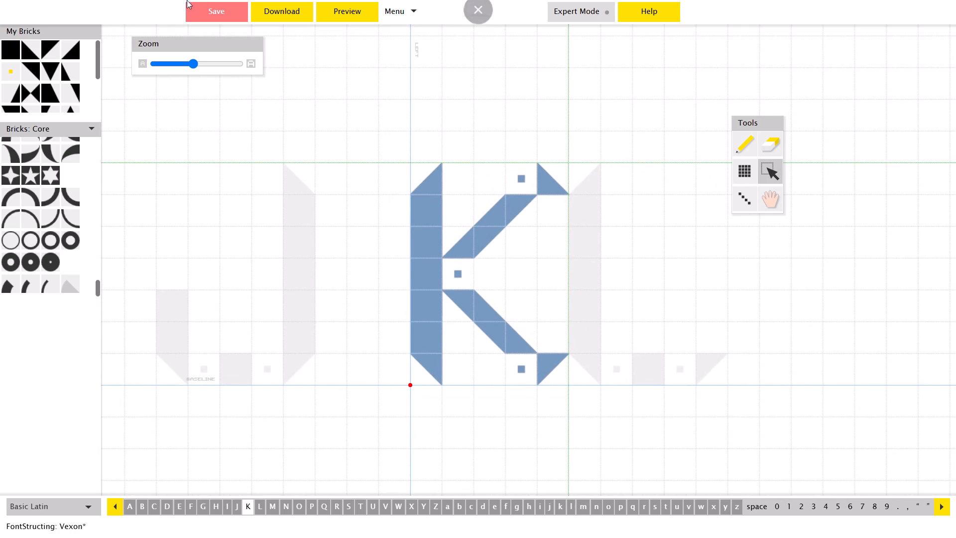
# Check the repositioned K against the other letters in the whole-alphabet preview, then return to the editor.
pyautogui.click(334, 7)
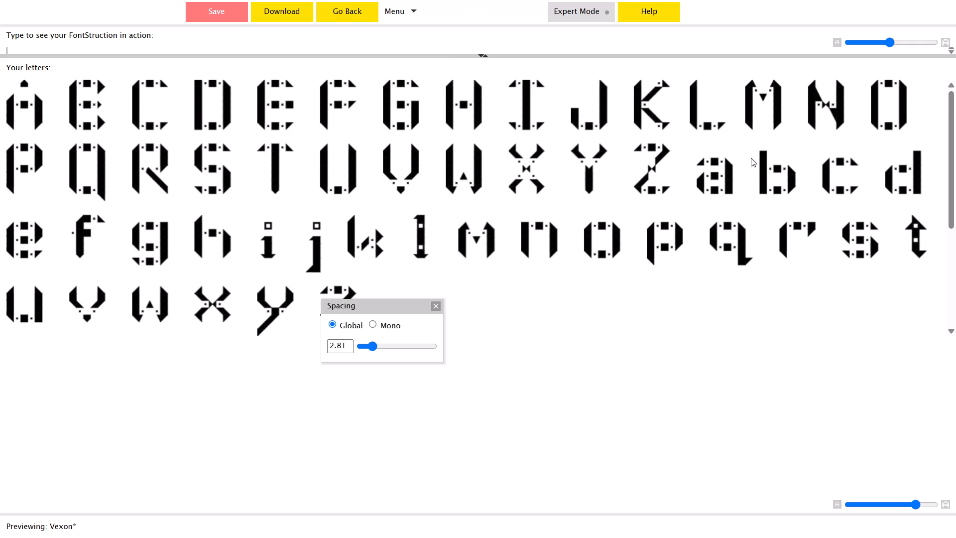
pyautogui.click(341, 18)
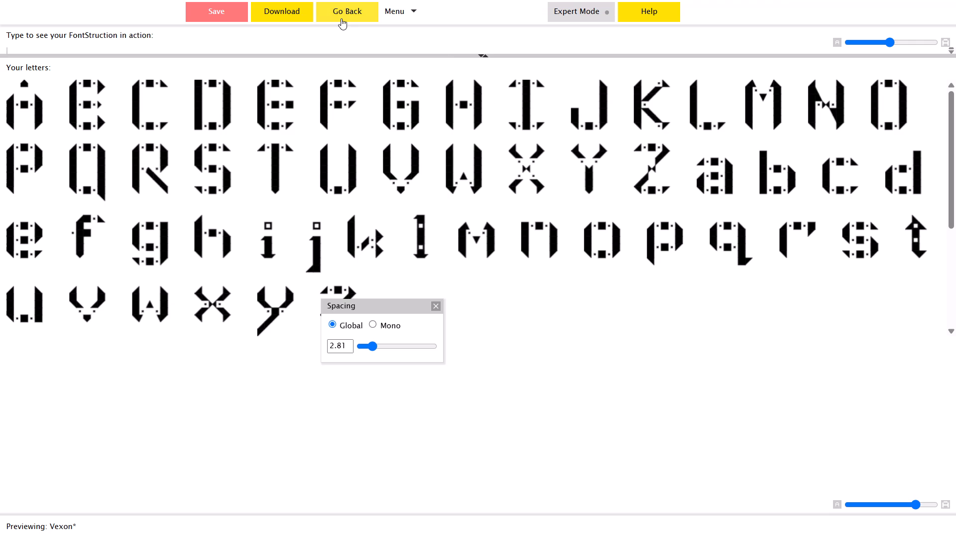
# Step through the neighbouring capitals from I to N to compare their shapes with the redesigned K, ending back on K.
pyautogui.press('Left')
pyautogui.press('Left')
pyautogui.press('Right')
pyautogui.press('Right')
pyautogui.press('Right')
pyautogui.press('Right')
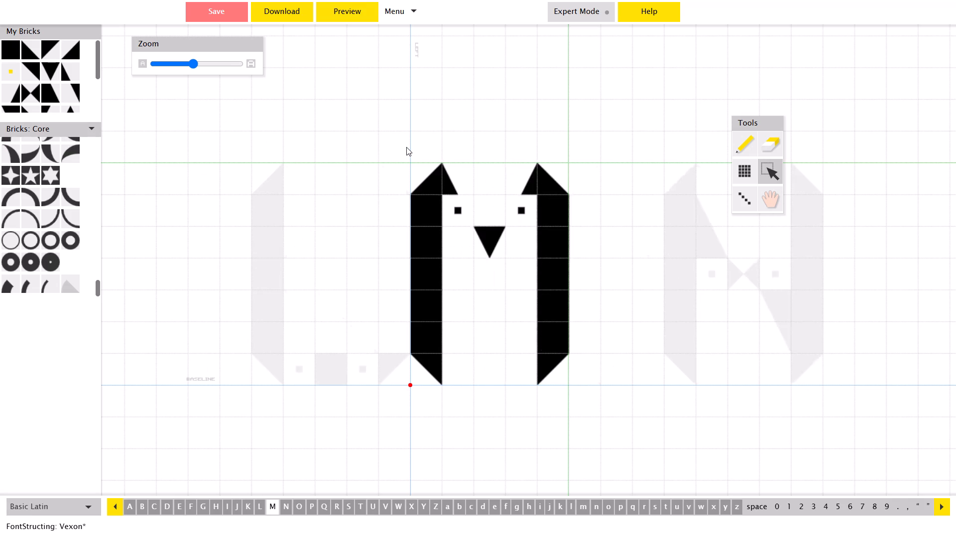
pyautogui.press('Left')
pyautogui.press('Right')
pyautogui.press('Right')
pyautogui.press('Left')
pyautogui.press('Right')
pyautogui.press('Left')
pyautogui.press('Left')
pyautogui.press('Left')
pyautogui.press('Left')
pyautogui.press('Right')
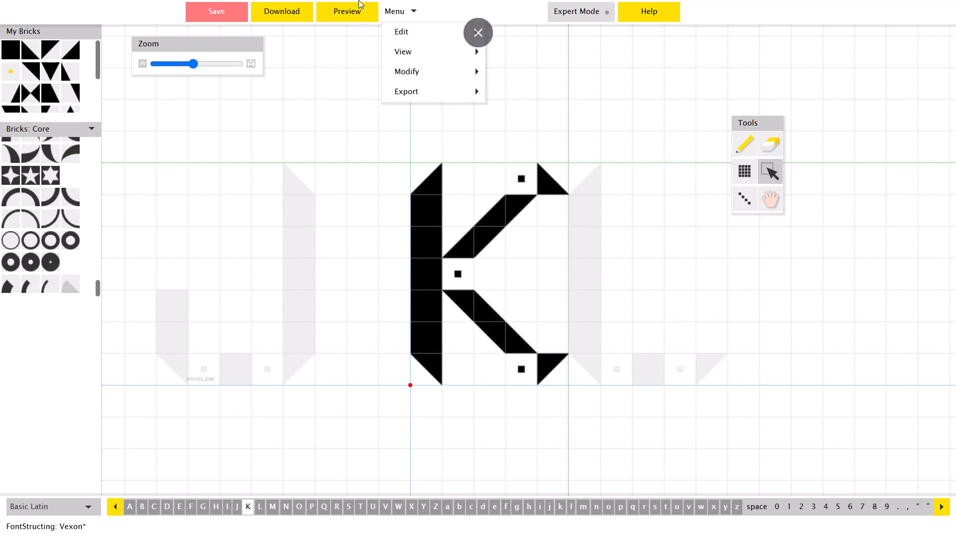
# Reopen the whole-alphabet preview and move the Spacing window below the letters so it uncovers the lowercase z.
pyautogui.click(354, 16)
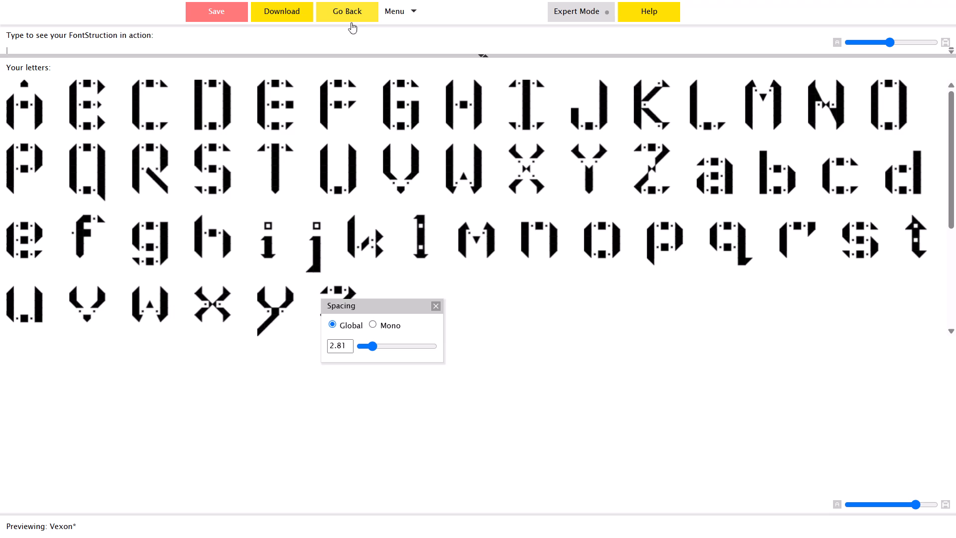
pyautogui.moveTo(394, 311); pyautogui.dragTo(419, 363)
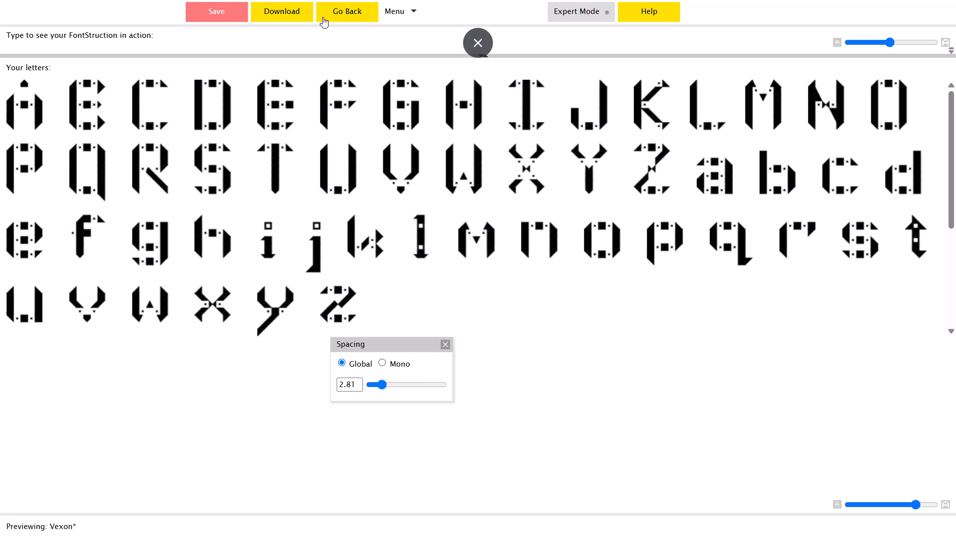
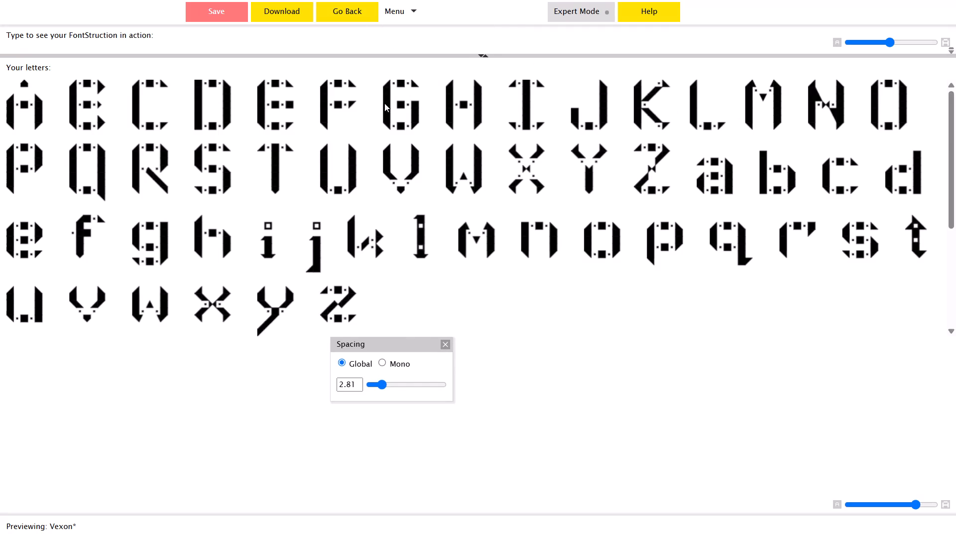
# Enlarge the sample-text area above the letters in the preview and place the text cursor in it.
pyautogui.moveTo(449, 252); pyautogui.dragTo(464, 278)
pyautogui.moveTo(515, 237); pyautogui.dragTo(522, 267)
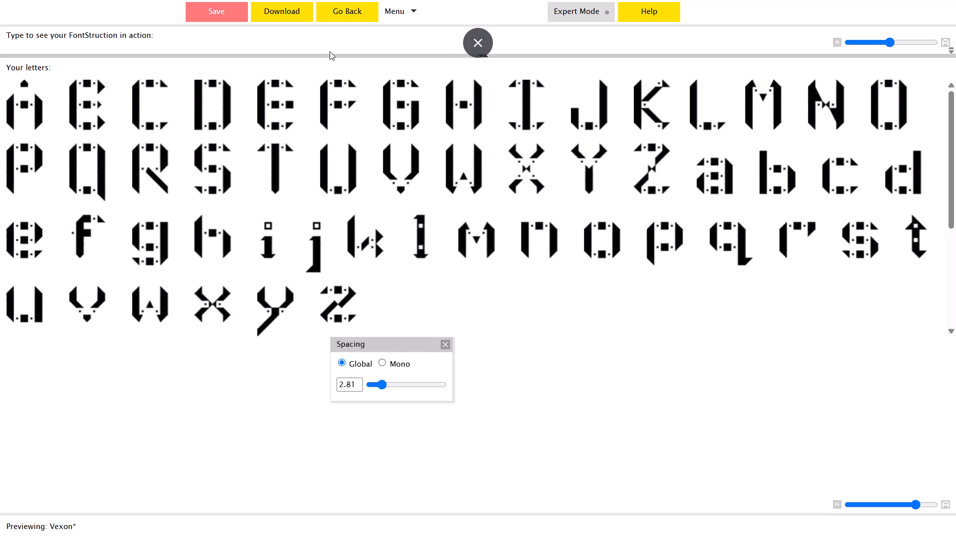
pyautogui.moveTo(331, 57); pyautogui.dragTo(328, 169)
pyautogui.click(102, 37)
pyautogui.click(128, 59)
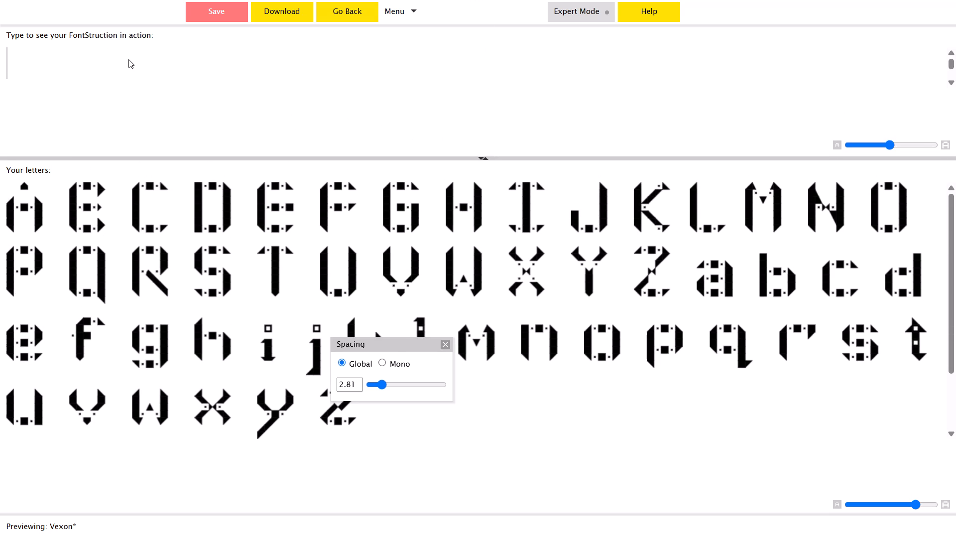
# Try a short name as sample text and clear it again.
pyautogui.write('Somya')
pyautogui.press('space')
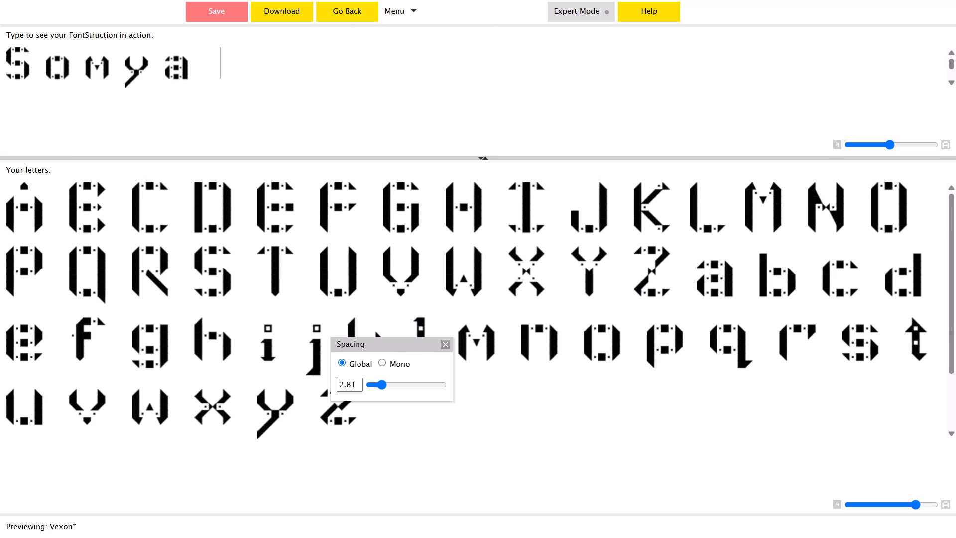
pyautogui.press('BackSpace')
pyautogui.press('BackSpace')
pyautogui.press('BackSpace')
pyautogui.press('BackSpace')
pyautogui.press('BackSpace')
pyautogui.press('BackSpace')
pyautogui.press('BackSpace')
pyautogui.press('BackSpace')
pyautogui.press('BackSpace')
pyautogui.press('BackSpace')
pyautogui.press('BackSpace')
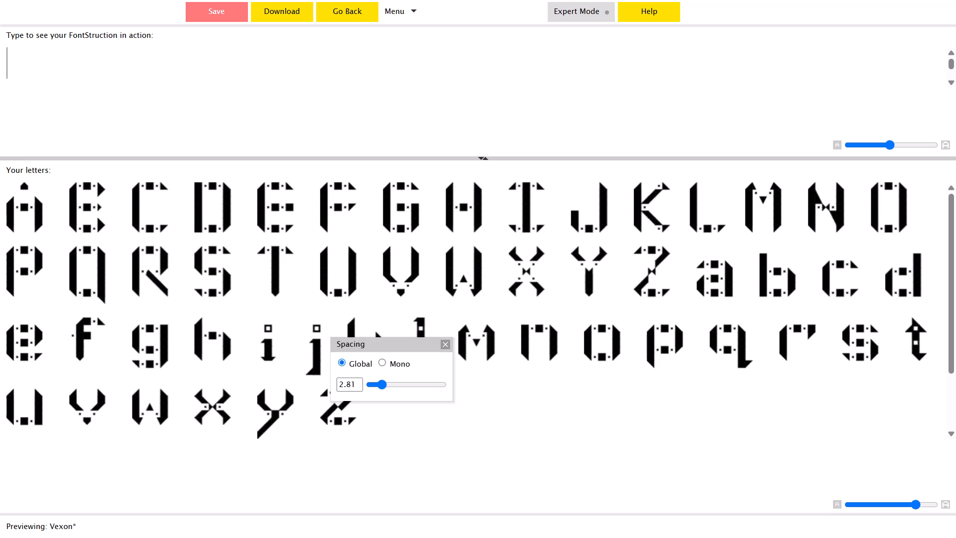
# Enter the sample sentence "Hi I am the one who knocks" to see the font in running text.
pyautogui.write('Hi am')
pyautogui.press('BackSpace')
pyautogui.press('BackSpace')
pyautogui.press('BackSpace')
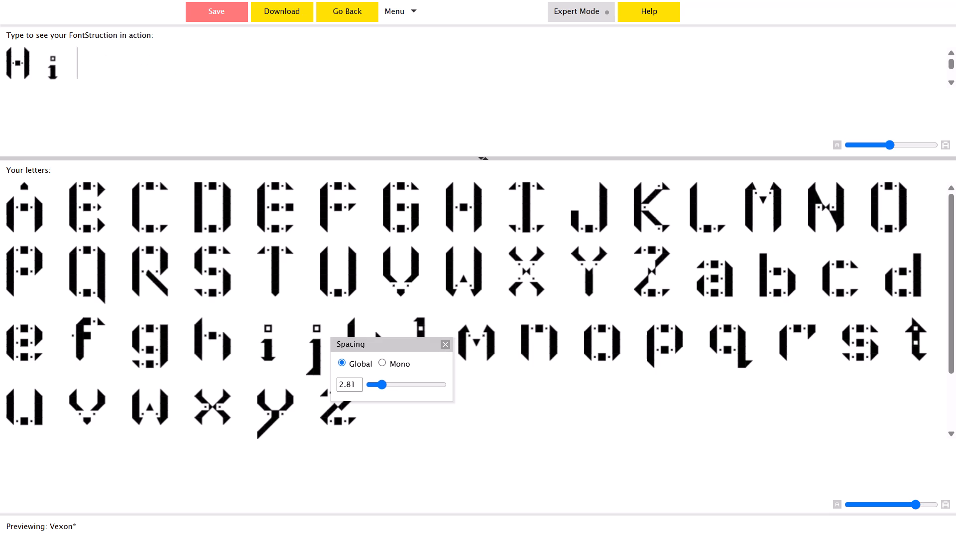
pyautogui.press('BackSpace')
pyautogui.write('i I am')
pyautogui.press('space')
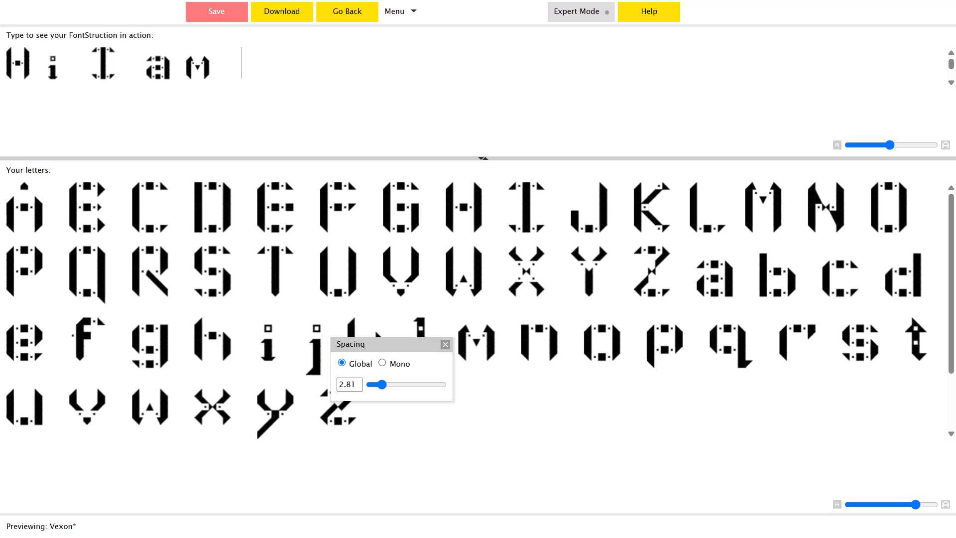
pyautogui.write('the')
pyautogui.press('space')
pyautogui.write('one')
pyautogui.press('space')
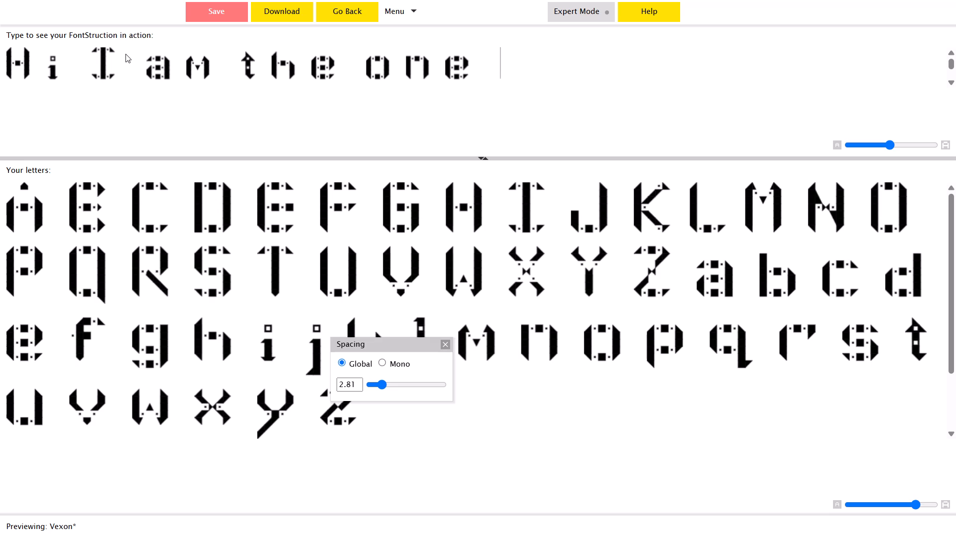
pyautogui.write('who know')
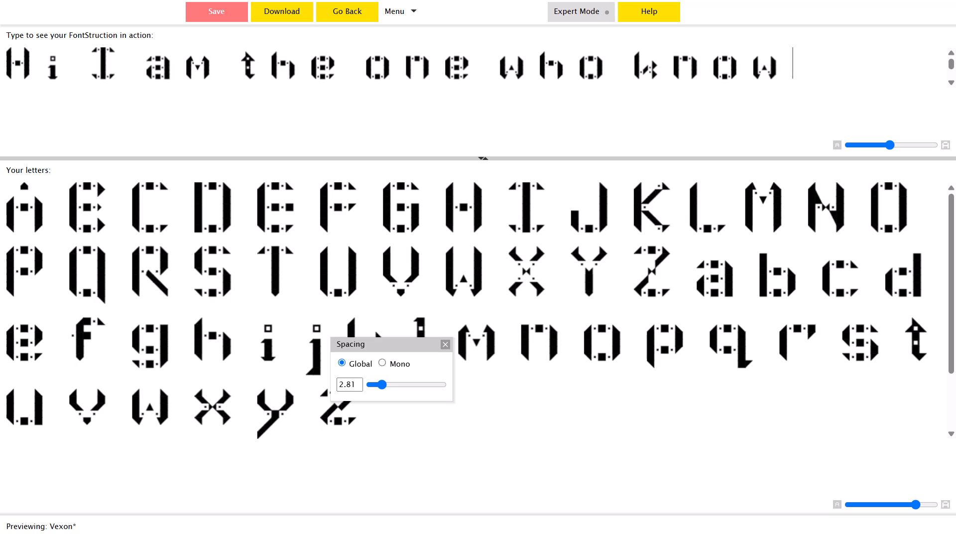
pyautogui.press('BackSpace')
pyautogui.press('BackSpace')
pyautogui.press('BackSpace')
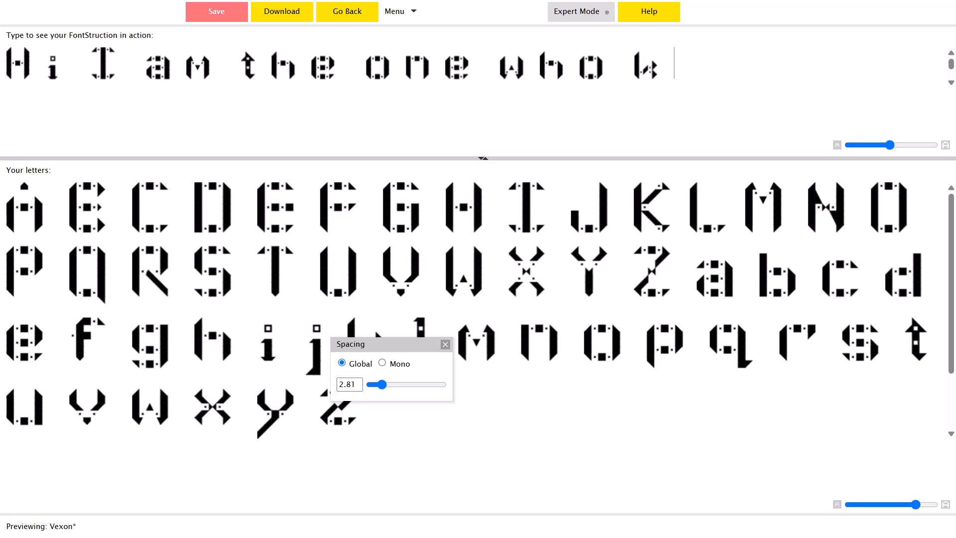
pyautogui.write('no')
pyautogui.write('ck')
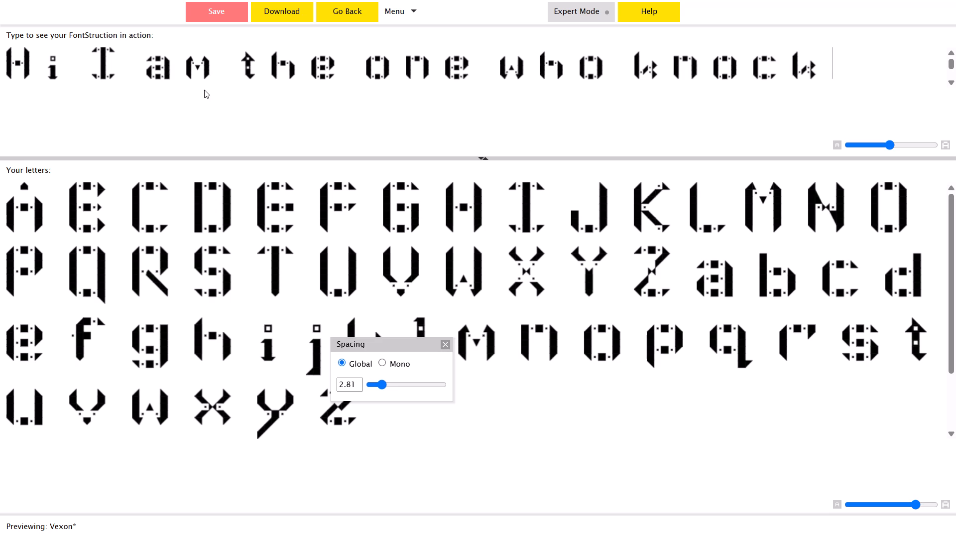
pyautogui.press('s')
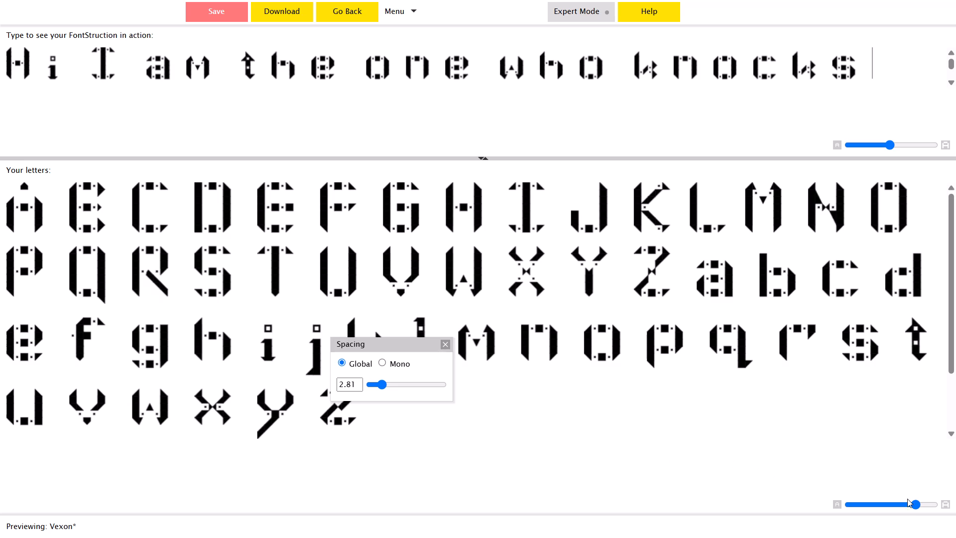
# Reduce the display size of both the alphabet and the sample sentence in the preview.
pyautogui.moveTo(912, 506); pyautogui.dragTo(897, 508)
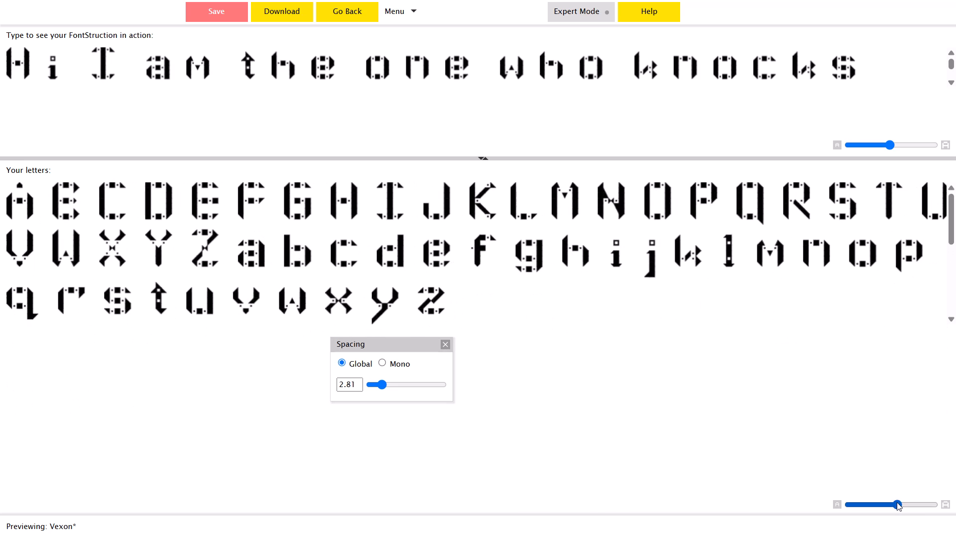
pyautogui.click(889, 141)
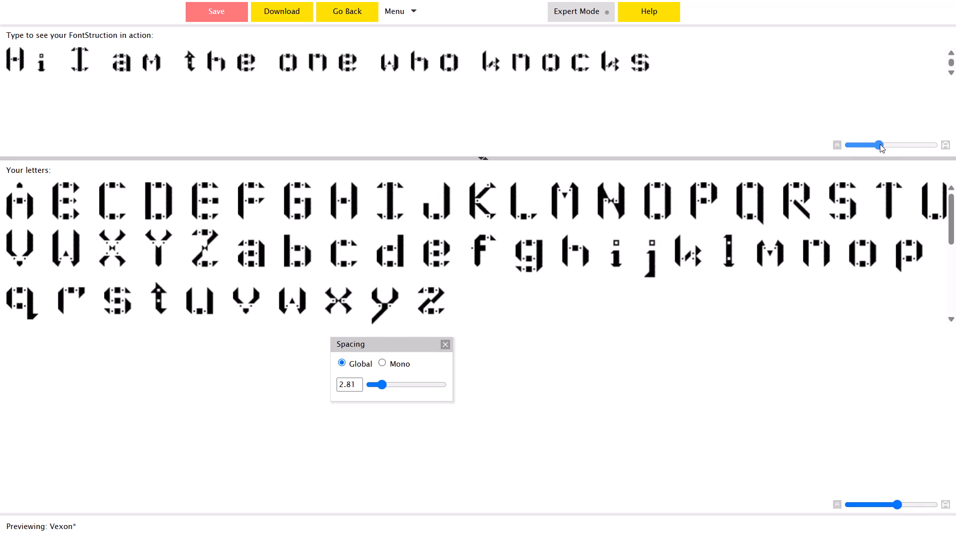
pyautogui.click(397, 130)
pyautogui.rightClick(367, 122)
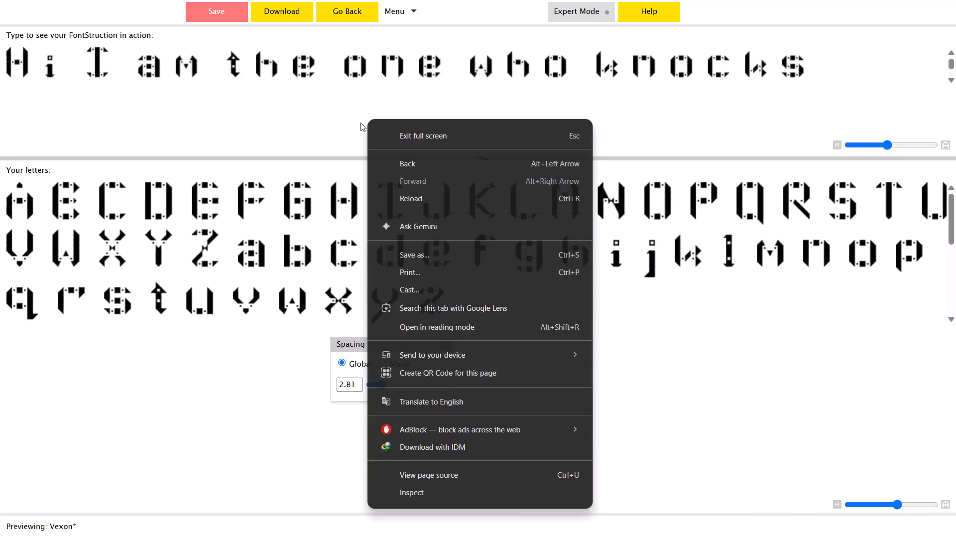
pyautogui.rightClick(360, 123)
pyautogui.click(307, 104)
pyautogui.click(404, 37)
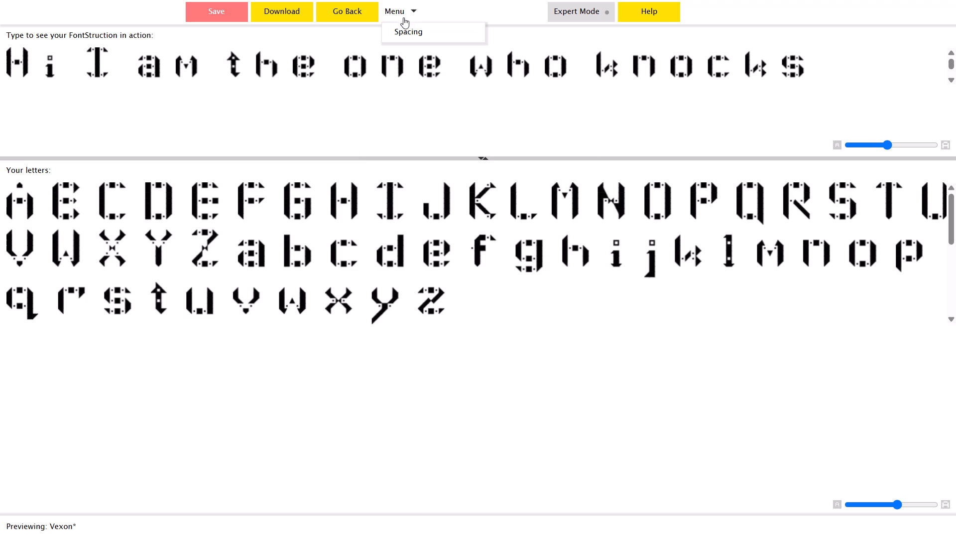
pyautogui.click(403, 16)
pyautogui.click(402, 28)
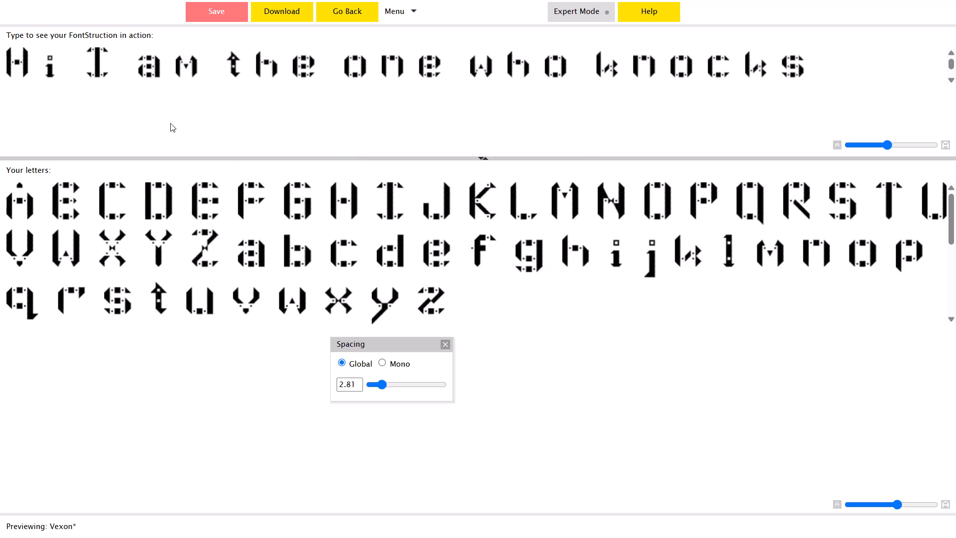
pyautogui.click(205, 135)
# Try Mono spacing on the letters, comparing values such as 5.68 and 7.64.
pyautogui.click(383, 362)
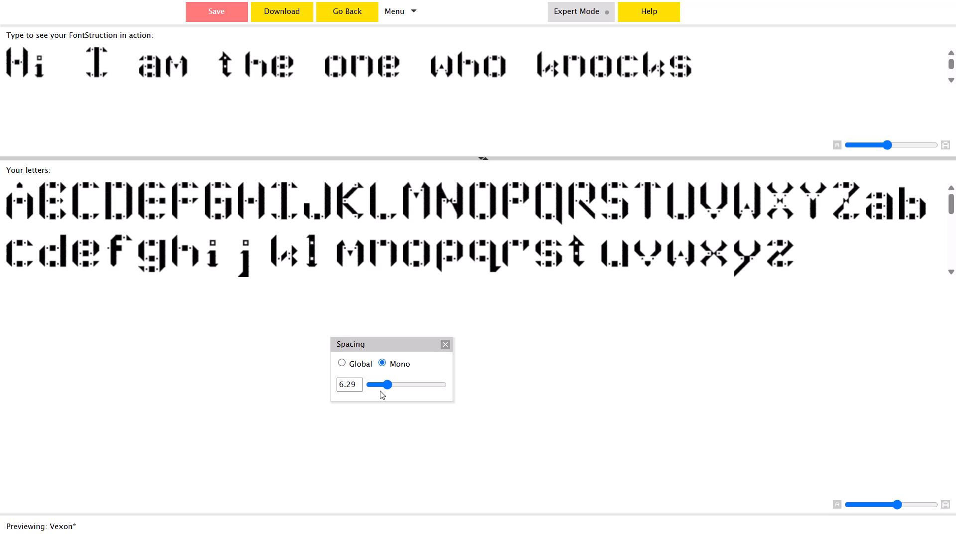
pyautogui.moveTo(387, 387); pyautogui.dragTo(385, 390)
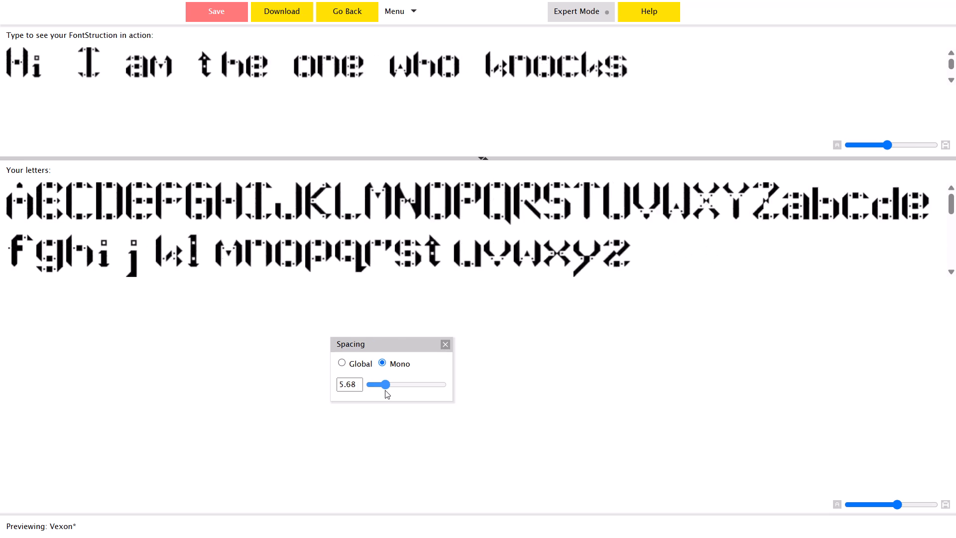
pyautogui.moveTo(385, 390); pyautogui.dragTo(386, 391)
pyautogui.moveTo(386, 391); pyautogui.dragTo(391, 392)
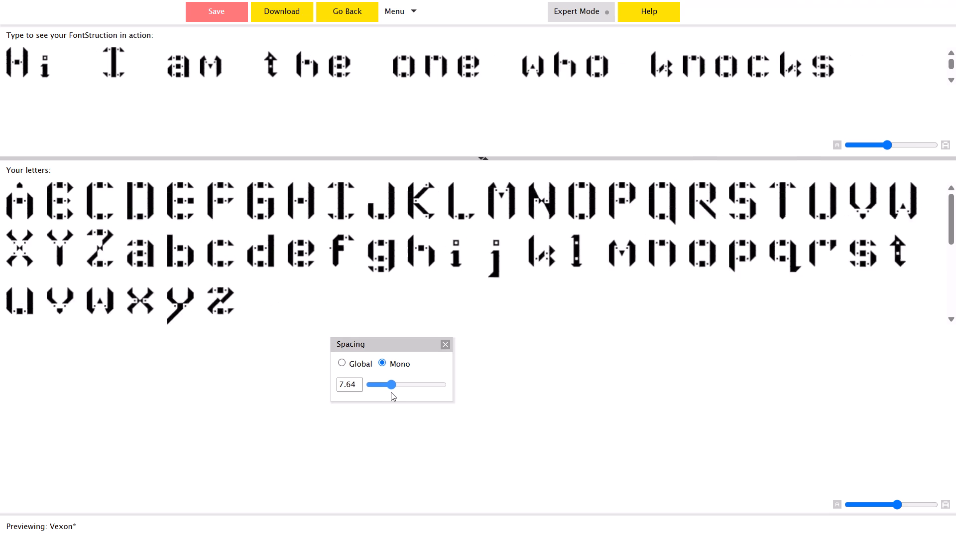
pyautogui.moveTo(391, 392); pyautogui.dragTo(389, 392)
# Switch the spacing mode to Global, compare wide and tight settings, and settle on 0.37.
pyautogui.click(354, 366)
pyautogui.moveTo(379, 383); pyautogui.dragTo(394, 384)
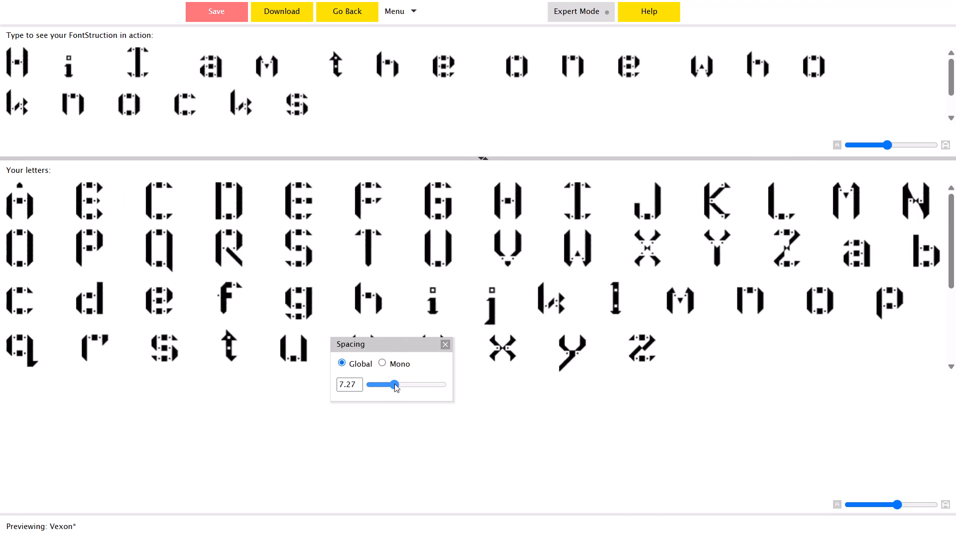
pyautogui.moveTo(394, 384); pyautogui.dragTo(376, 387)
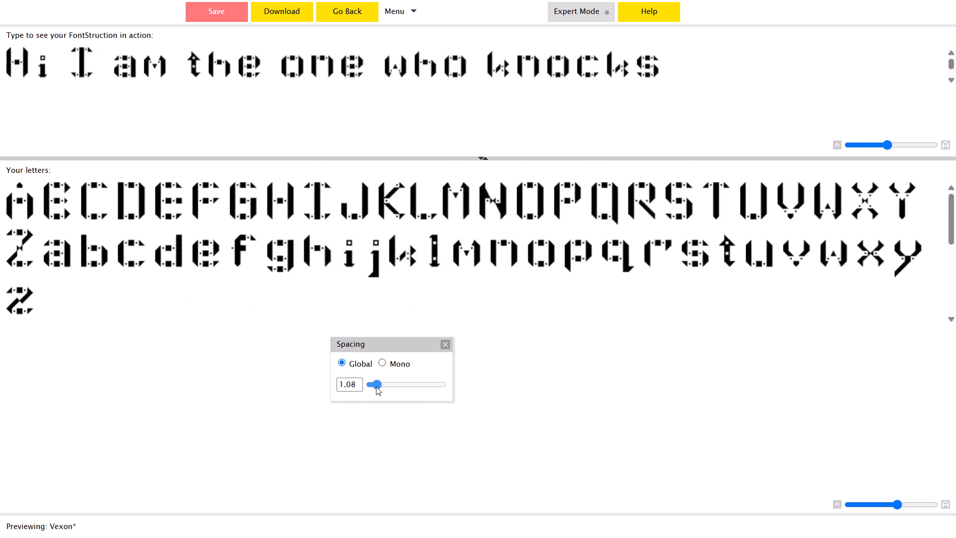
pyautogui.moveTo(376, 387); pyautogui.dragTo(375, 387)
# Save the font.
pyautogui.click(198, 15)
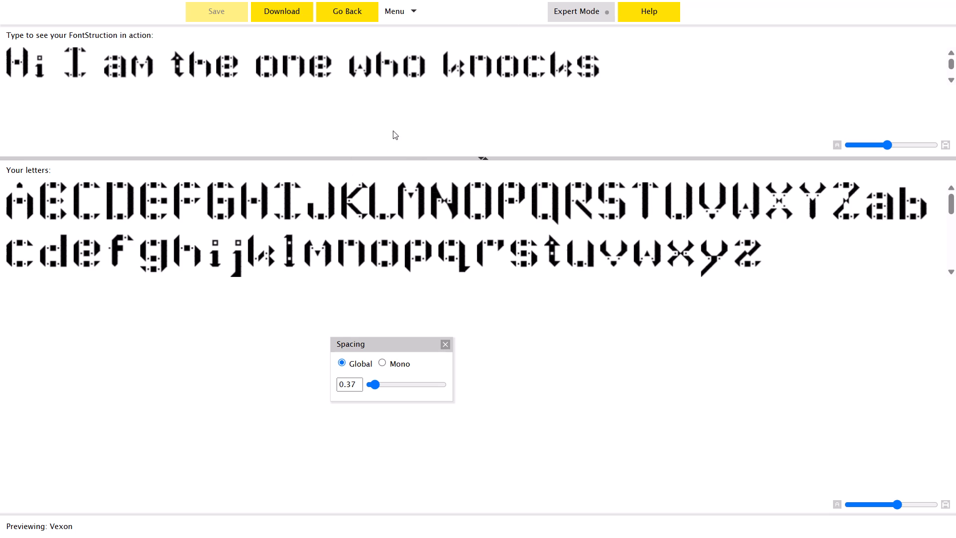
# Return to the K in the editor, then reopen the preview to review the tightened letter spacing.
pyautogui.click(351, 14)
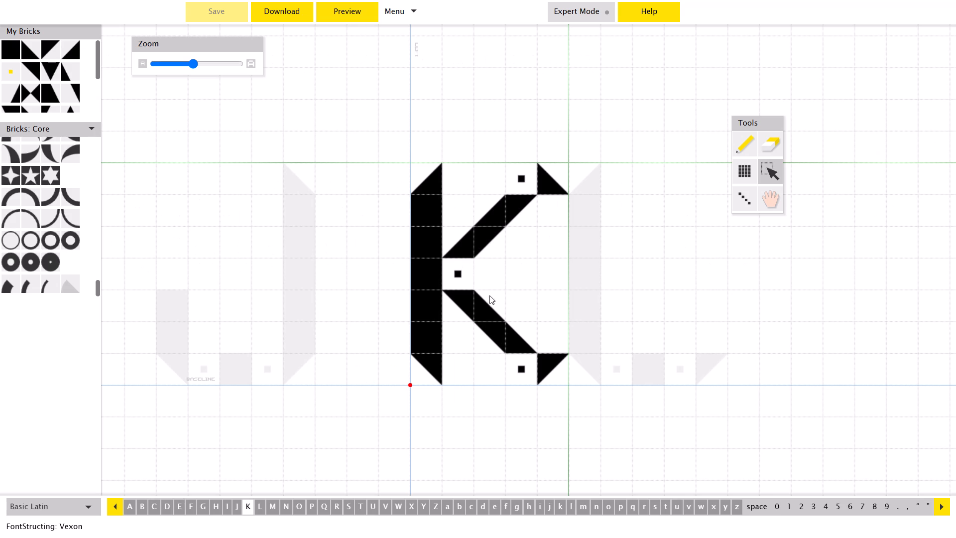
pyautogui.click(363, 10)
pyautogui.scroll(-1, 514, 157)
pyautogui.scroll(1, 514, 157)
pyautogui.scroll(-3, 510, 148)
pyautogui.scroll(3, 510, 148)
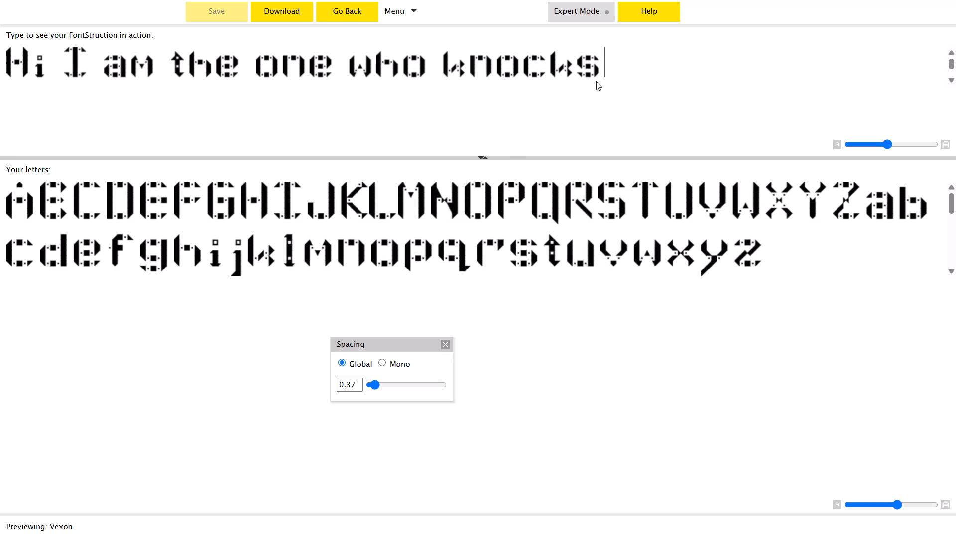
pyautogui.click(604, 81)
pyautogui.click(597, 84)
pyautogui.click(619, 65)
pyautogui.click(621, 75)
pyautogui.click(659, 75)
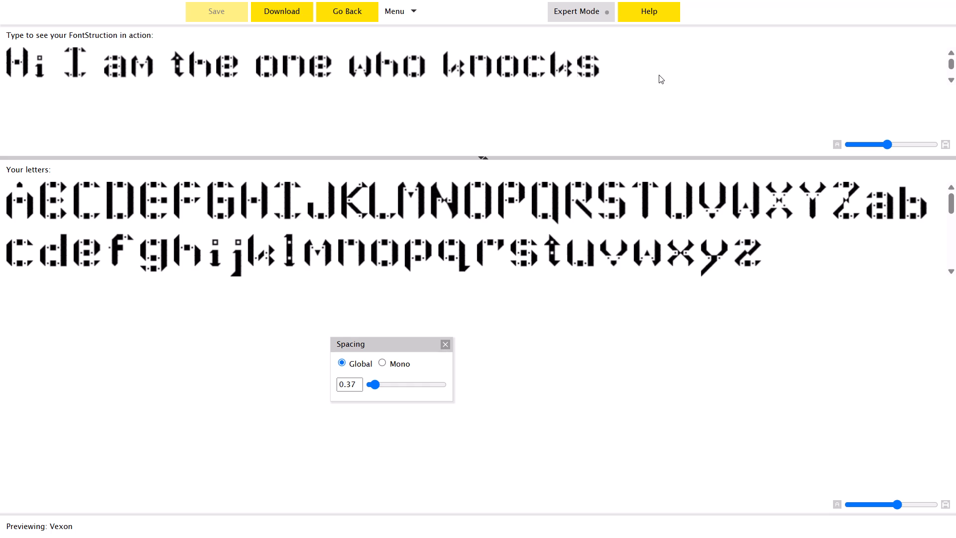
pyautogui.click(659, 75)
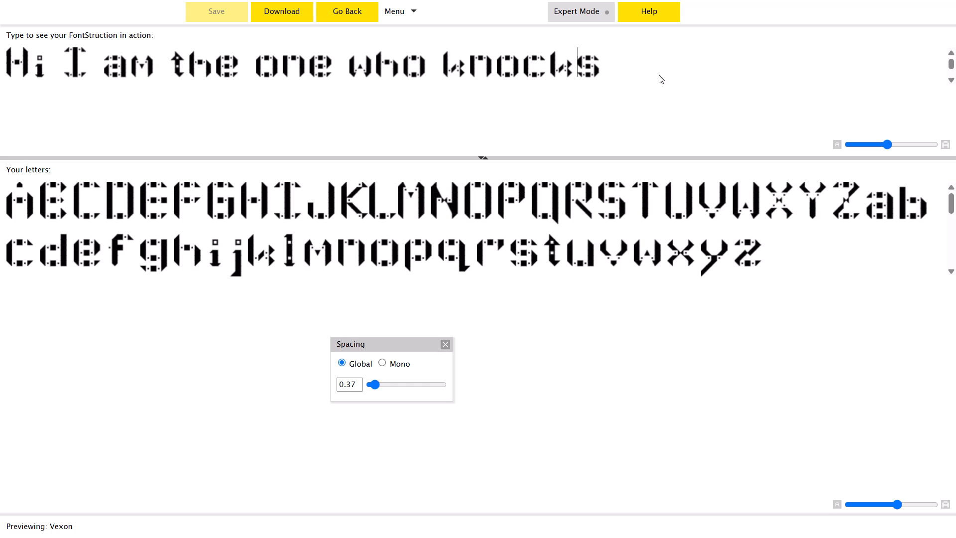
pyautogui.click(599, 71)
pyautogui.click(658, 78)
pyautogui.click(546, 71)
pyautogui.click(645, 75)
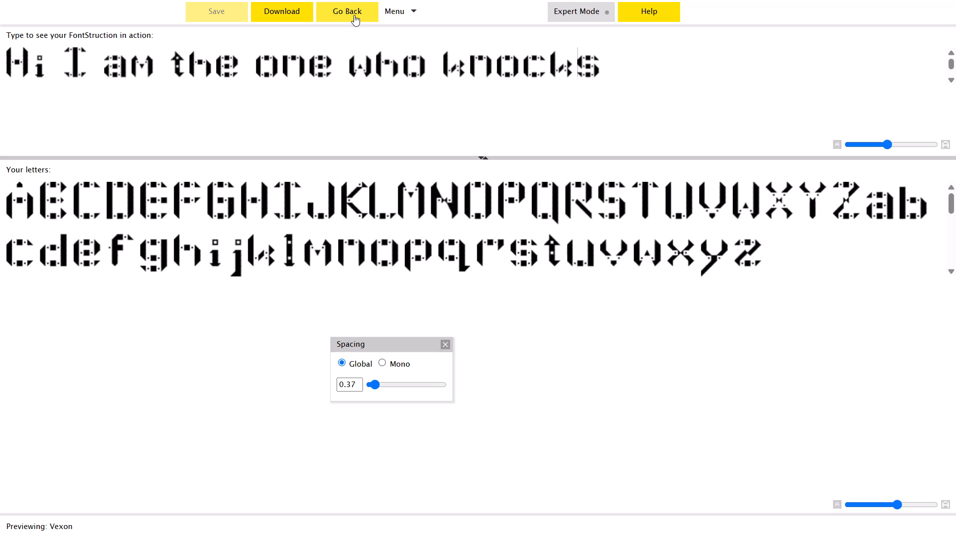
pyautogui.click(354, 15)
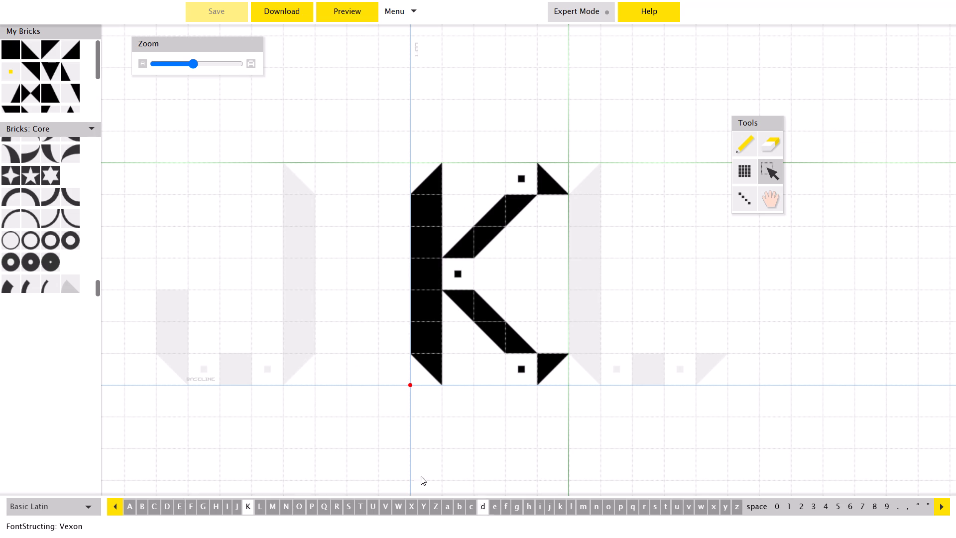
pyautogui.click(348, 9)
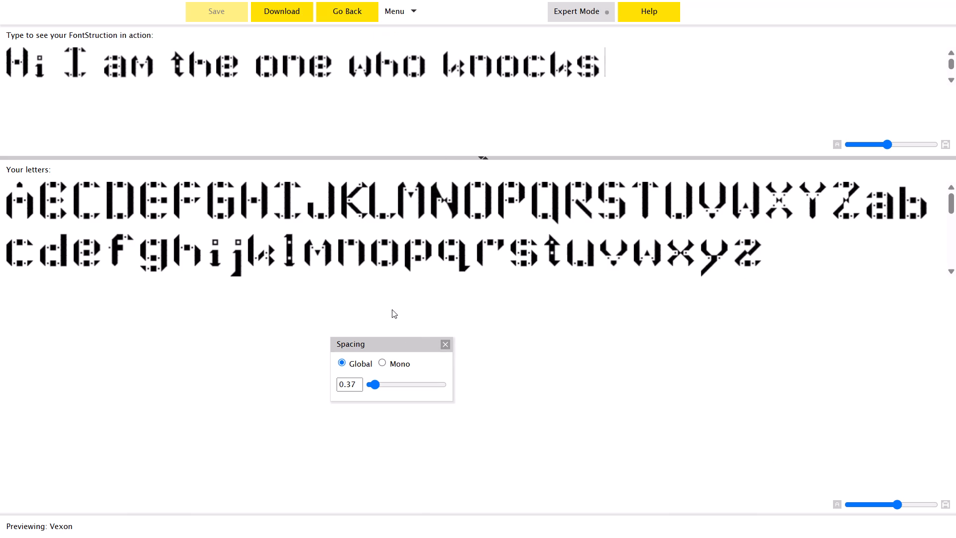
# Set the font's Global letter spacing to 0.
pyautogui.click(376, 383)
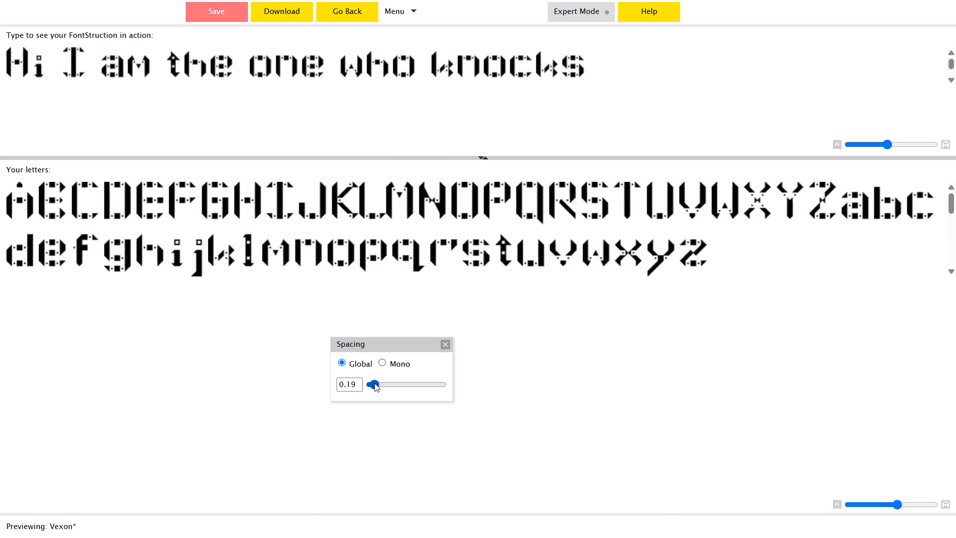
pyautogui.click(362, 383)
pyautogui.press('0')
pyautogui.press('BackSpace')
pyautogui.press('BackSpace')
pyautogui.press('BackSpace')
pyautogui.press('BackSpace')
pyautogui.press('BackSpace')
pyautogui.press('BackSpace')
pyautogui.press('BackSpace')
pyautogui.press('0')
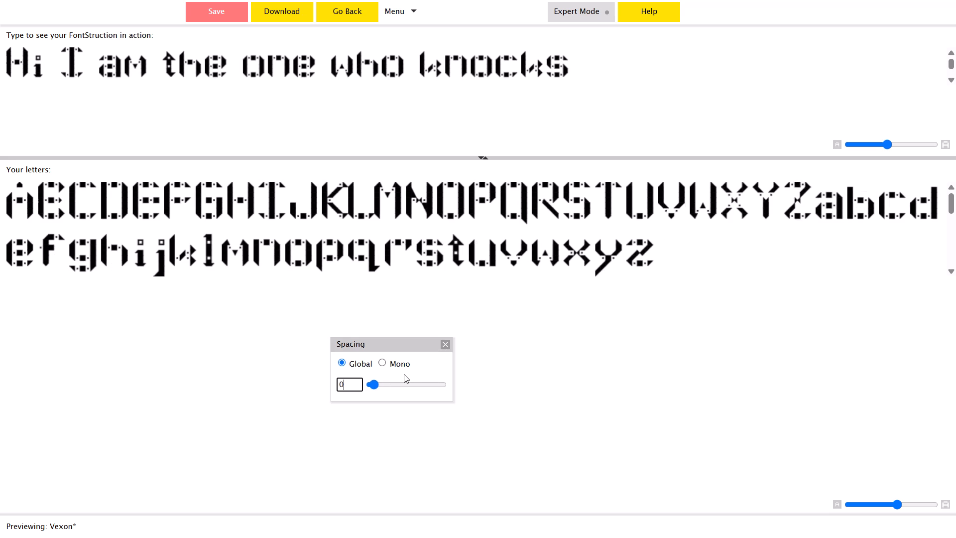
pyautogui.click(404, 374)
pyautogui.click(408, 375)
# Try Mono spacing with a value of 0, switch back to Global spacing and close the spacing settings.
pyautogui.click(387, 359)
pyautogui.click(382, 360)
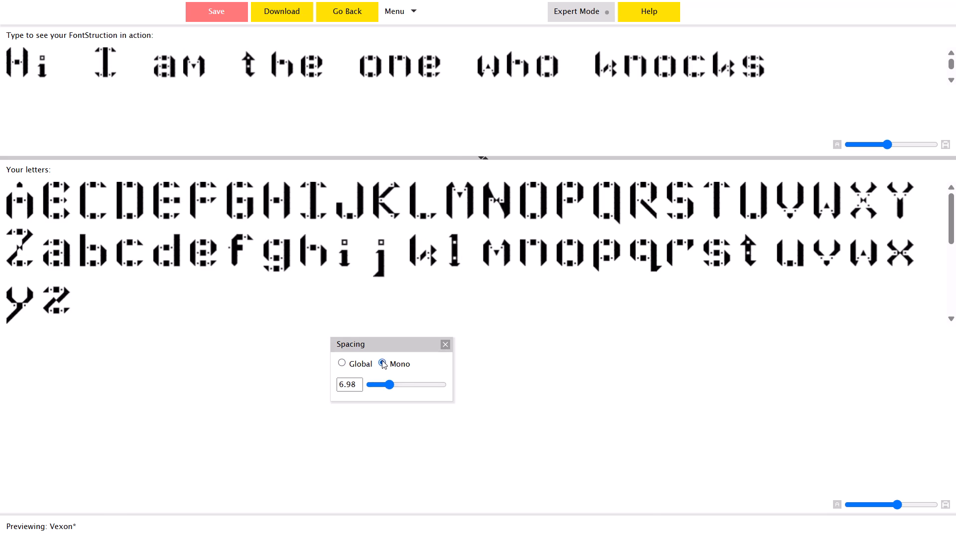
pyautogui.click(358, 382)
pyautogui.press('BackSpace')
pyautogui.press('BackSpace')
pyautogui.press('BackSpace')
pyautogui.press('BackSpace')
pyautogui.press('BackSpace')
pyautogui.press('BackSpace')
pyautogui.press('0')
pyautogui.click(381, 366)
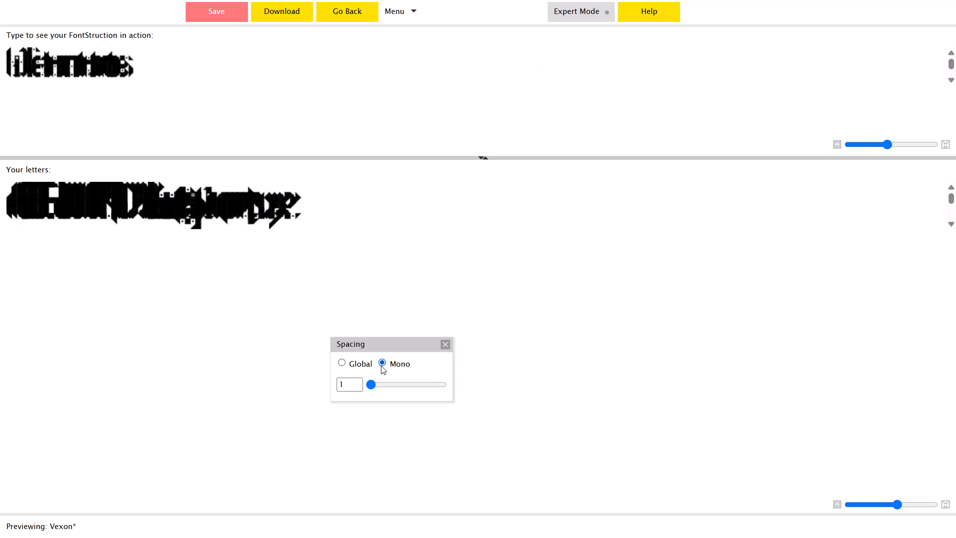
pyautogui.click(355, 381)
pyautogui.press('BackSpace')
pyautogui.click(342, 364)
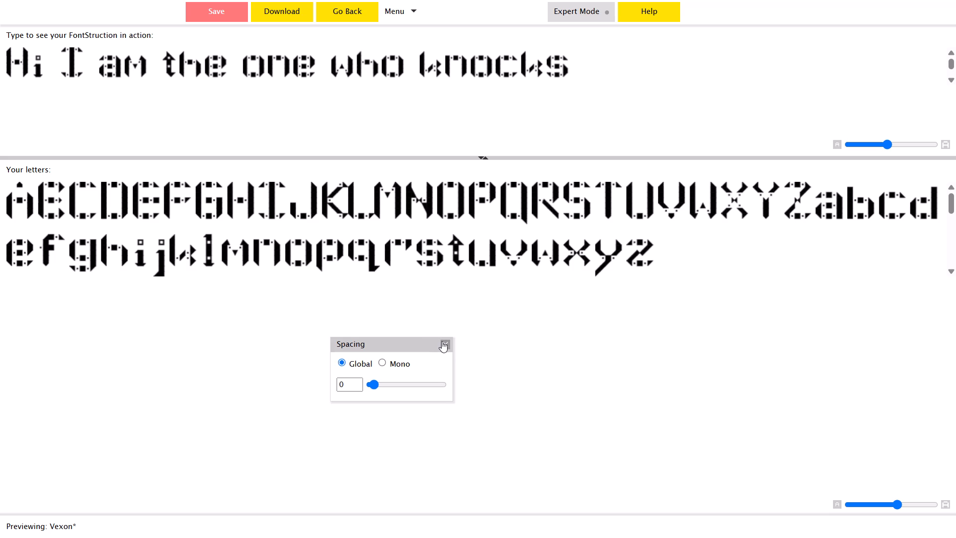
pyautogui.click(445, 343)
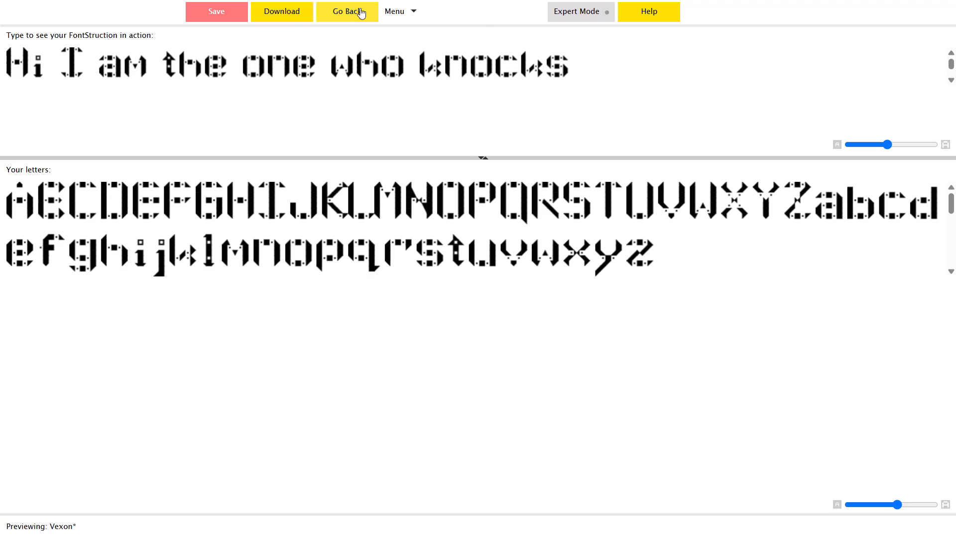
# Extend the sample text after "knocks" with the uppercase sentence "HI I AM THE ONE WHO KNOWCS".
pyautogui.click(607, 48)
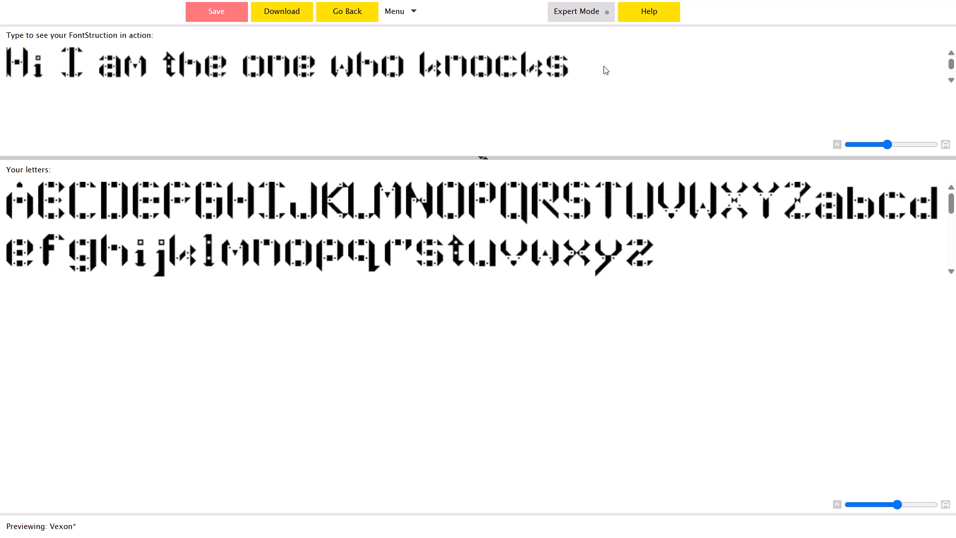
pyautogui.click(609, 76)
pyautogui.click(590, 70)
pyautogui.press('Right')
pyautogui.press('Right')
pyautogui.press('Right')
pyautogui.press('space')
pyautogui.press('i')
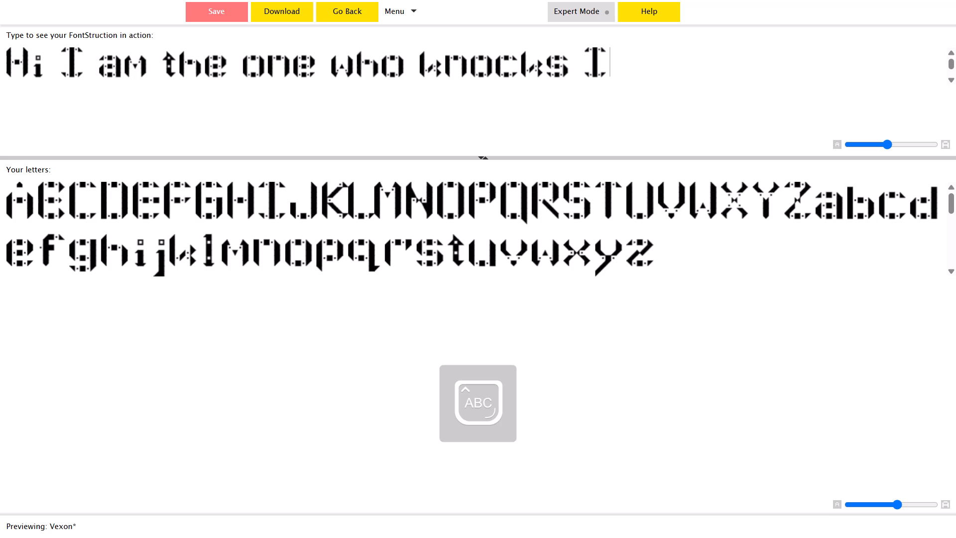
pyautogui.press('\\')
pyautogui.press('BackSpace')
pyautogui.press('BackSpace')
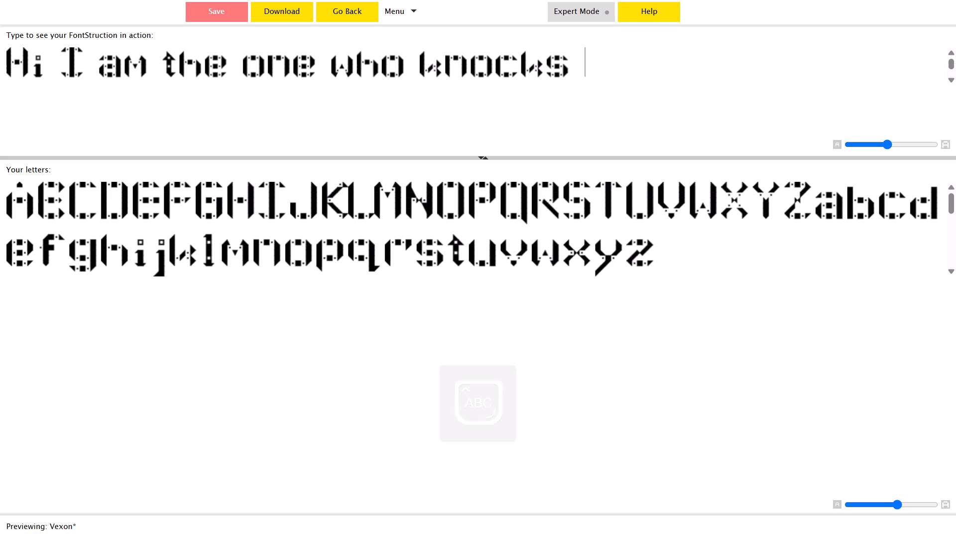
pyautogui.write('HI')
pyautogui.press('space')
pyautogui.write('AM')
pyautogui.press('space')
pyautogui.press('BackSpace')
pyautogui.press('BackSpace')
pyautogui.press('BackSpace')
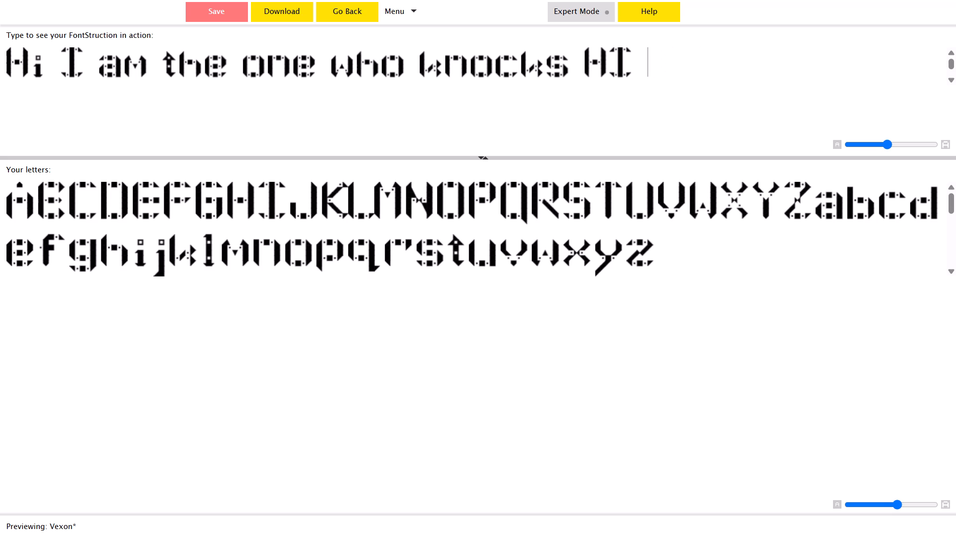
pyautogui.write('I AM THE ONE WHO')
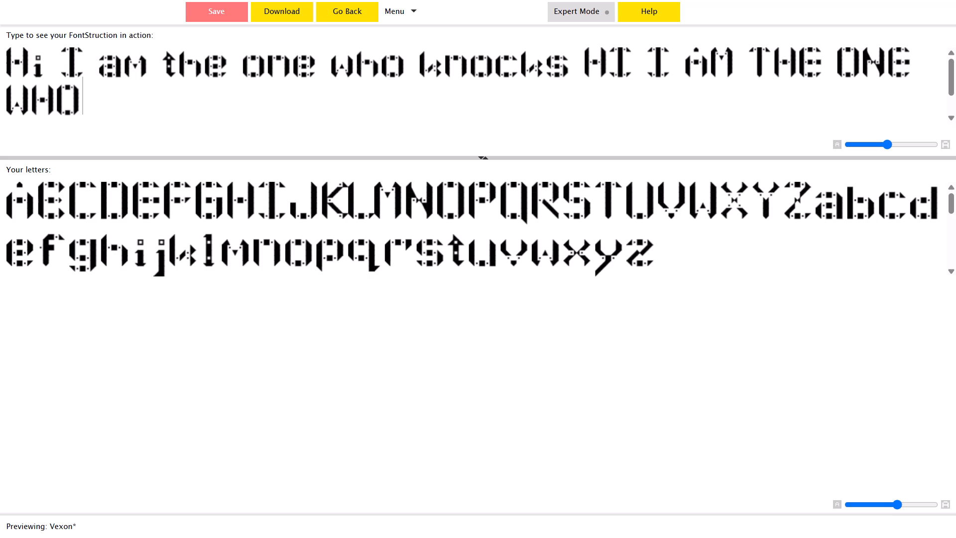
pyautogui.press('space')
pyautogui.write('KNOWCS')
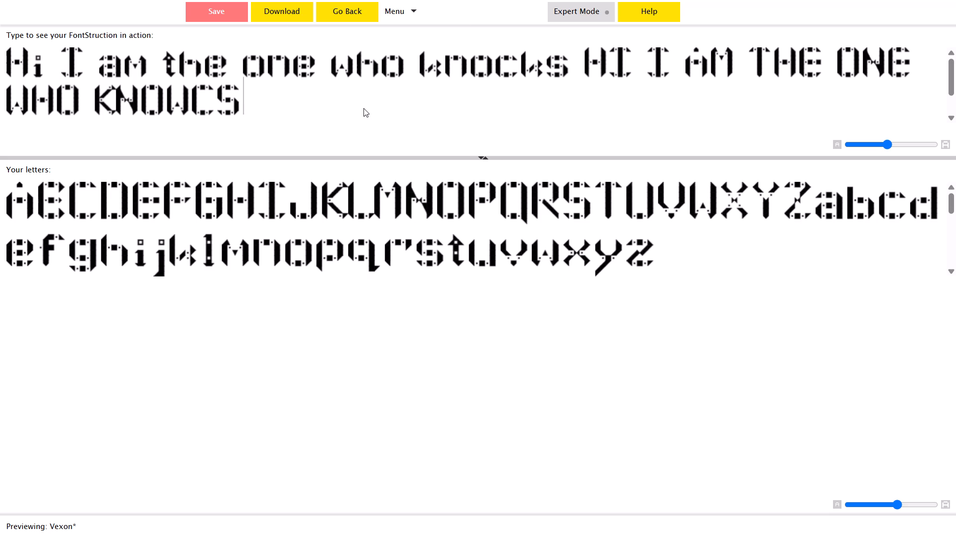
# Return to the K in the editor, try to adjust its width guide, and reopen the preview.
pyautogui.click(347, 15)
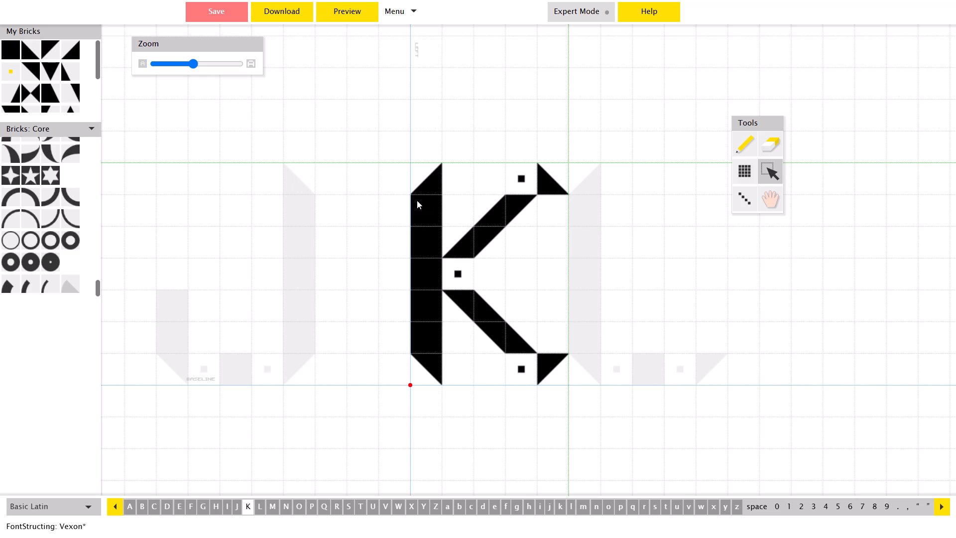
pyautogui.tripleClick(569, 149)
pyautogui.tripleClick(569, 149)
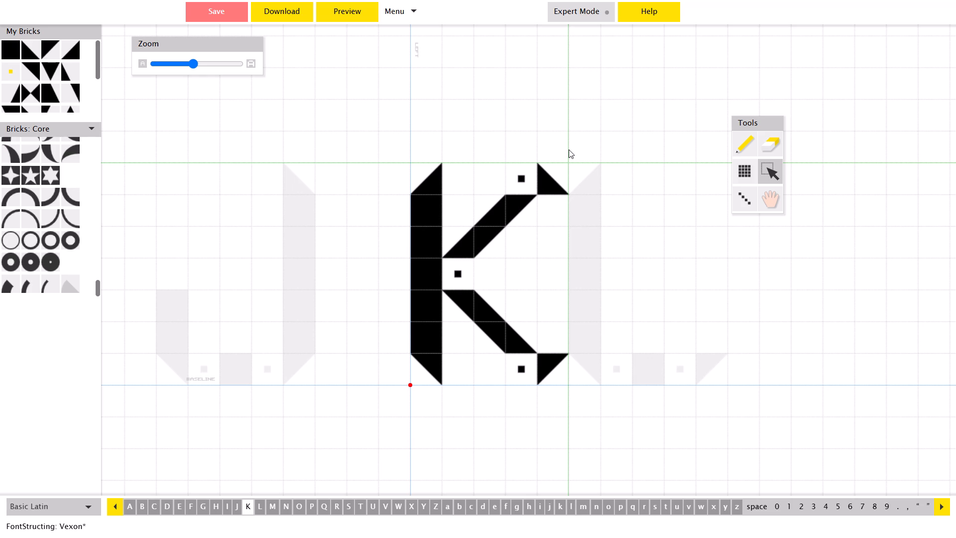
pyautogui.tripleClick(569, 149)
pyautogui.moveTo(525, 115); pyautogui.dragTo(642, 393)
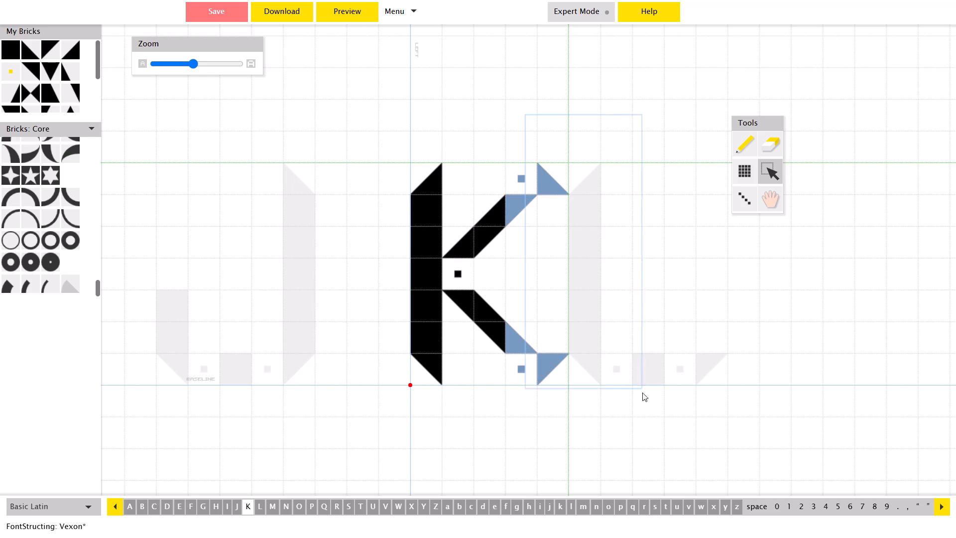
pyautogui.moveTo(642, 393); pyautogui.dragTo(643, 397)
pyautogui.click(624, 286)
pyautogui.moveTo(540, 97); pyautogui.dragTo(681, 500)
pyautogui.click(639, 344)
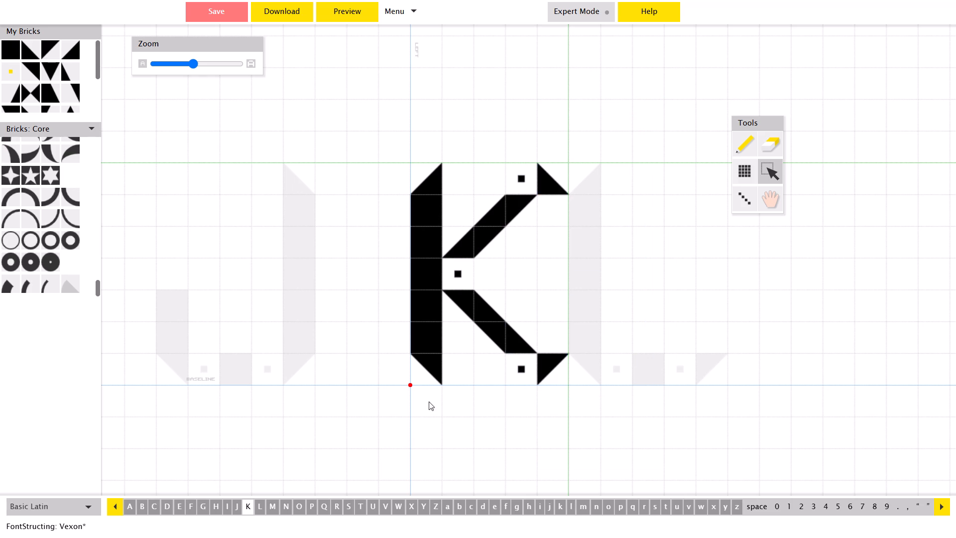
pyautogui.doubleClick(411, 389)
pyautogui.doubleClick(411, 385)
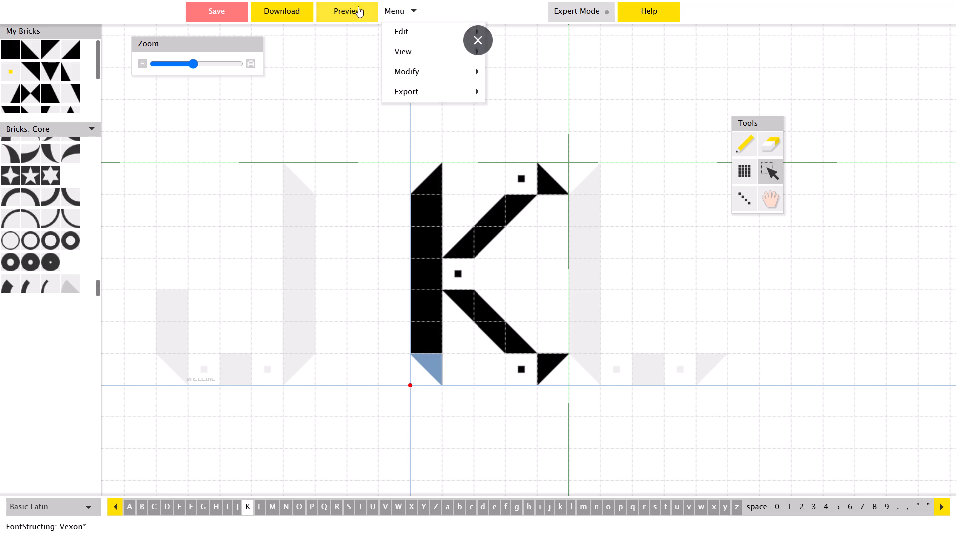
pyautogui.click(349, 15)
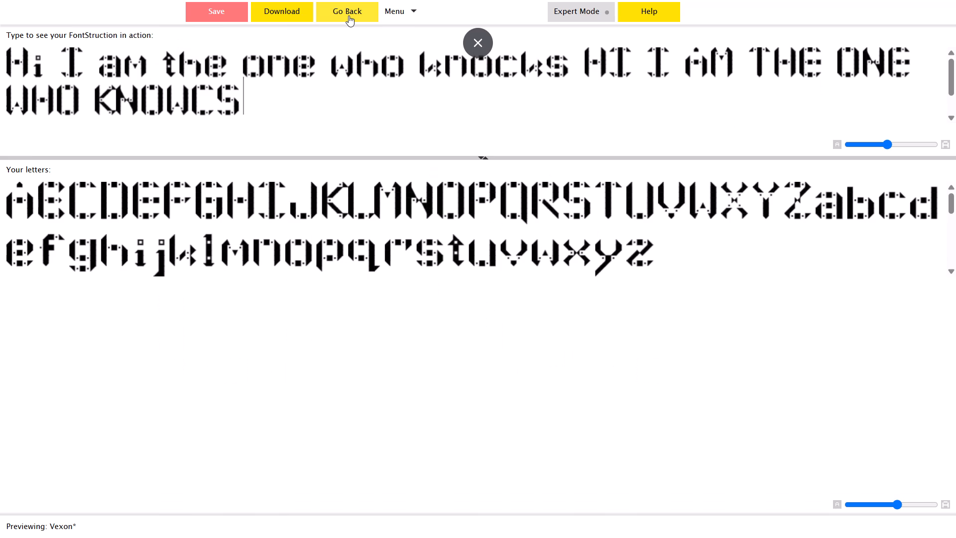
# Return to the K in the editor and look at the brick size and grid scale filters.
pyautogui.click(349, 15)
pyautogui.click(392, 9)
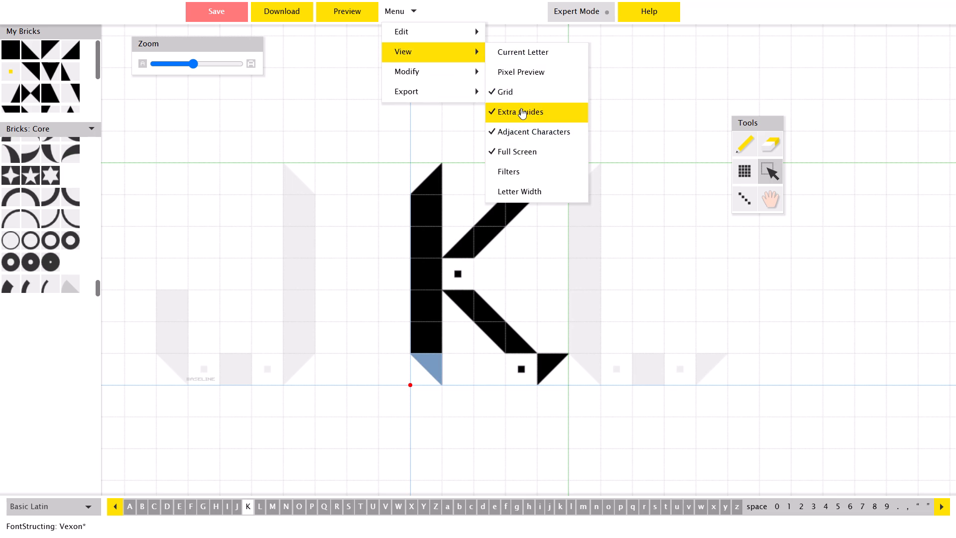
pyautogui.click(540, 176)
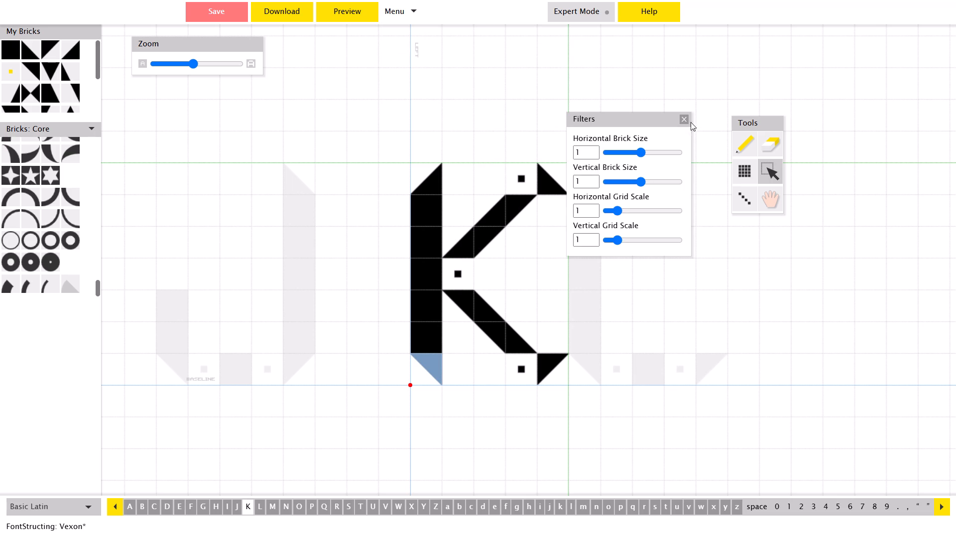
pyautogui.click(690, 122)
pyautogui.click(366, 15)
pyautogui.click(366, 15)
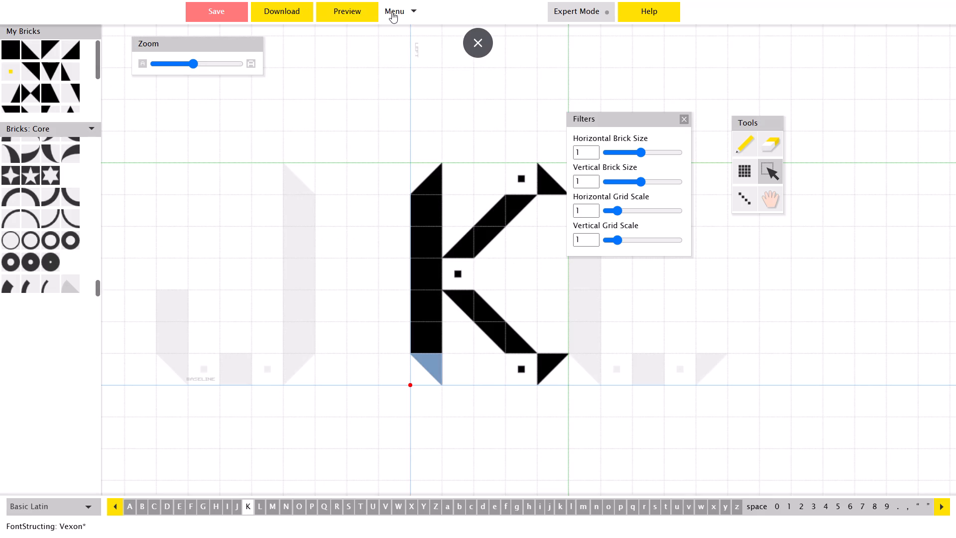
# Turn on the Letter Width guide in the editor view.
pyautogui.click(393, 12)
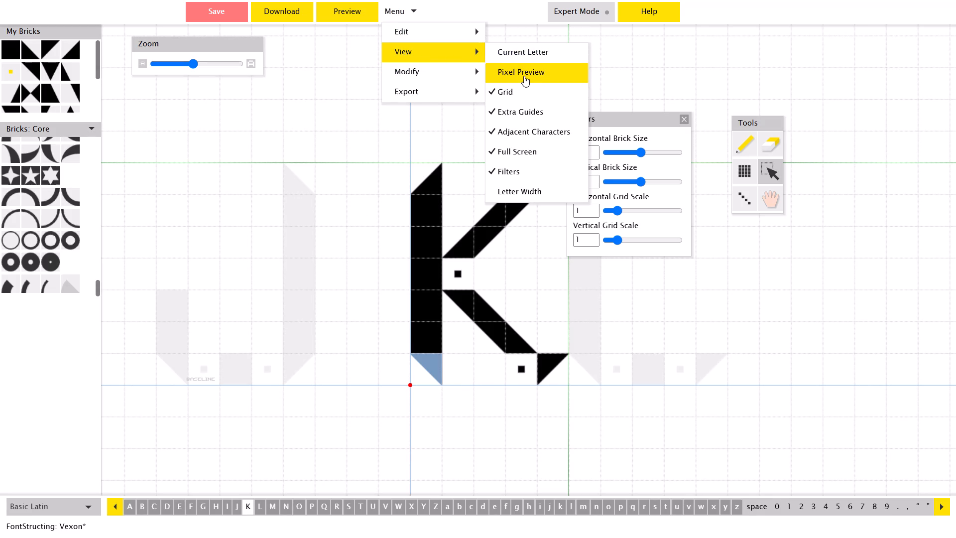
pyautogui.click(529, 194)
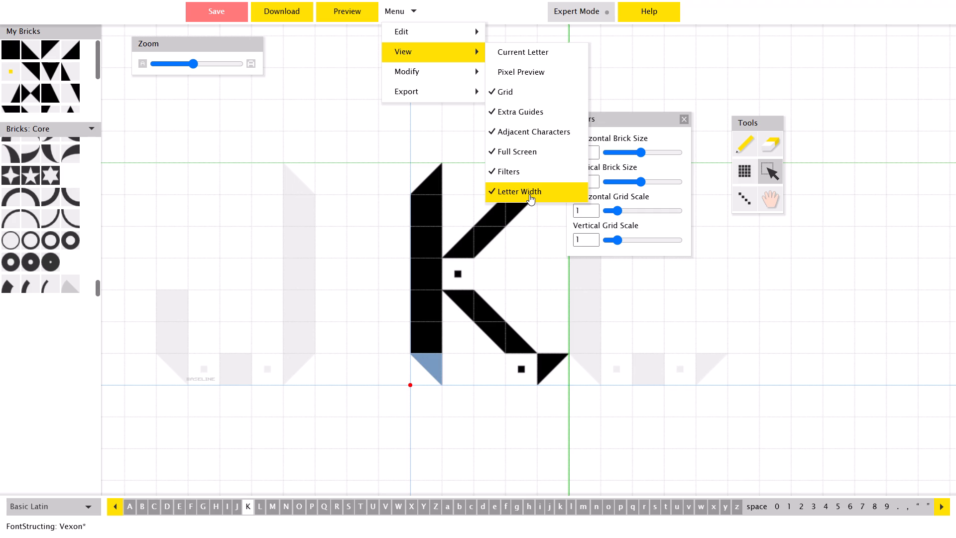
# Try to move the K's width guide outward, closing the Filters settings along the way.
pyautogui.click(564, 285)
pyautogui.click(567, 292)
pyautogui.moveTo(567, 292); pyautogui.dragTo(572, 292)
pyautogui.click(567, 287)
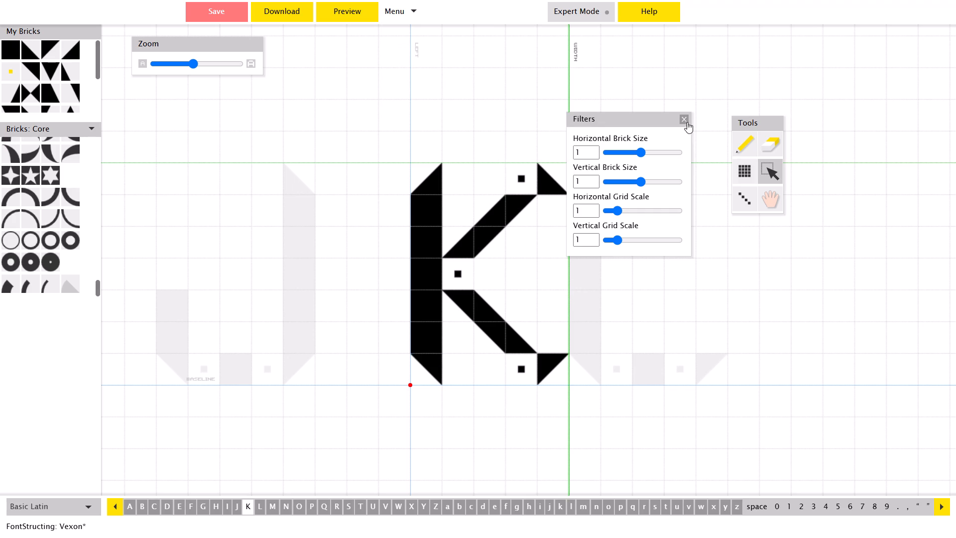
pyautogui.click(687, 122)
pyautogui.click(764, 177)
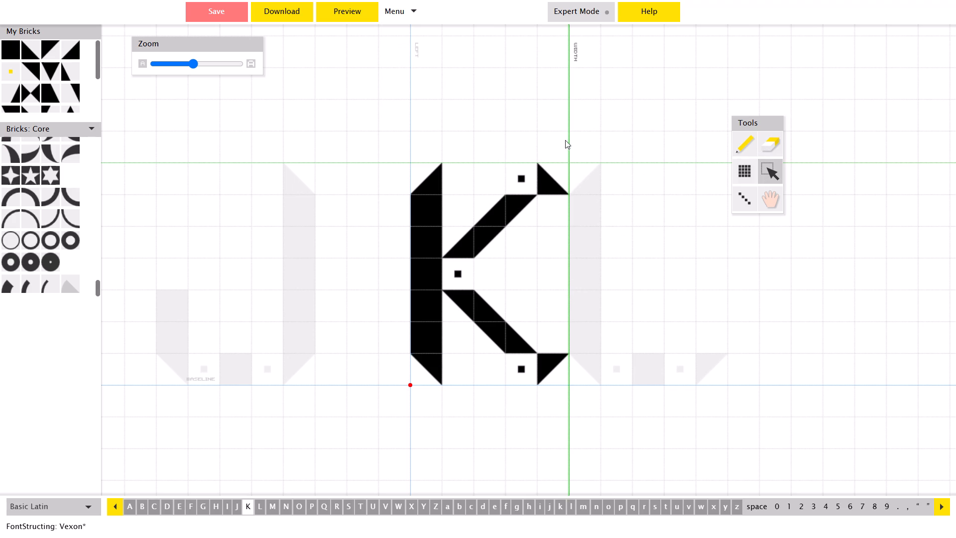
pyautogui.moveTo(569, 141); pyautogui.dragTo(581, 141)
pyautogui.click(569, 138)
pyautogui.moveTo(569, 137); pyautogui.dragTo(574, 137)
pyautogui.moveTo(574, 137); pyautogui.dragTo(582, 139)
# Turn on Expert Mode and try again to move the K's width guide outward.
pyautogui.click(565, 19)
pyautogui.click(568, 86)
pyautogui.moveTo(568, 86); pyautogui.dragTo(587, 90)
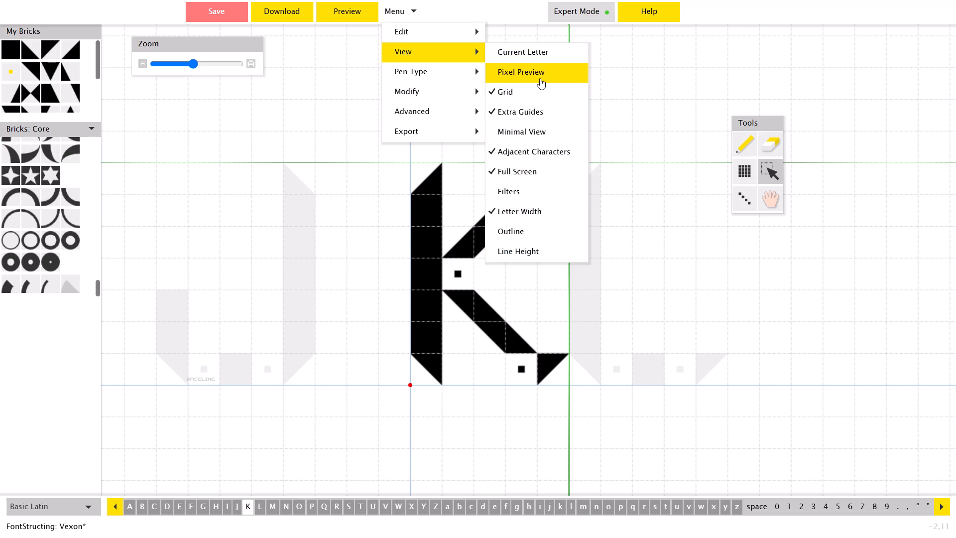
# Toggle the Current Letter and Pixel Preview view options on and off to examine what each displays around the K.
pyautogui.click(529, 50)
pyautogui.click(529, 50)
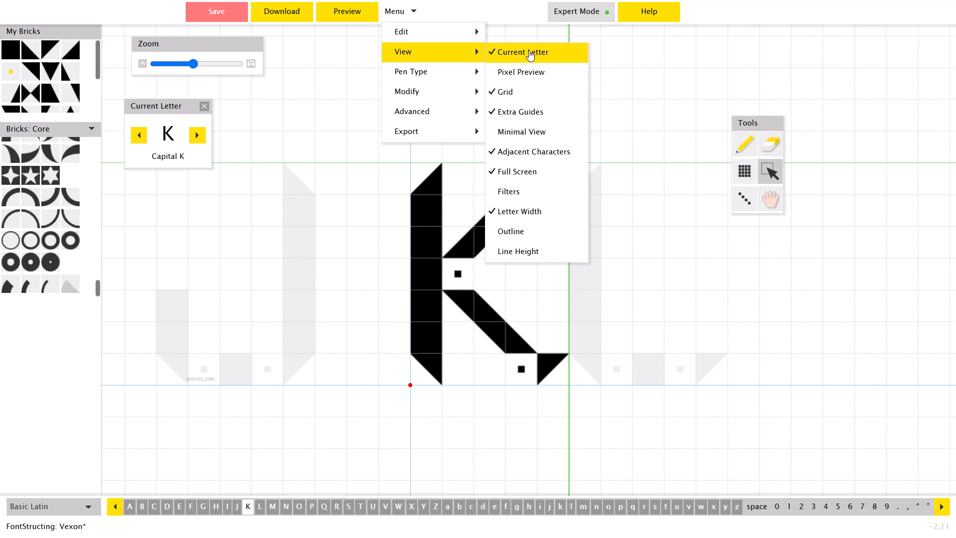
pyautogui.doubleClick(529, 50)
pyautogui.click(534, 77)
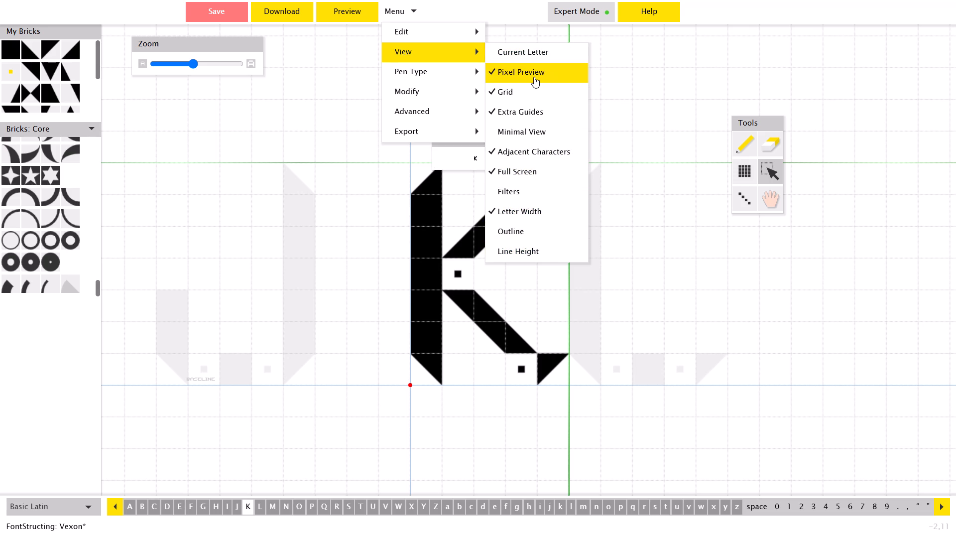
pyautogui.click(534, 77)
pyautogui.click(534, 77)
pyautogui.click(534, 77)
pyautogui.click(534, 77)
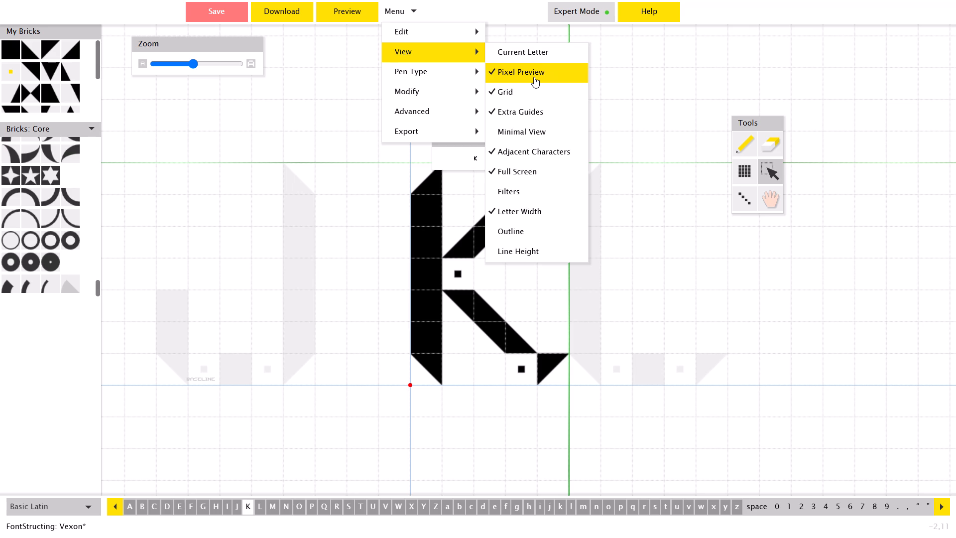
pyautogui.click(534, 77)
# Switch the Grid and Extra Guides off and back on to examine which lines around the K each one controls.
pyautogui.click(537, 91)
pyautogui.click(537, 91)
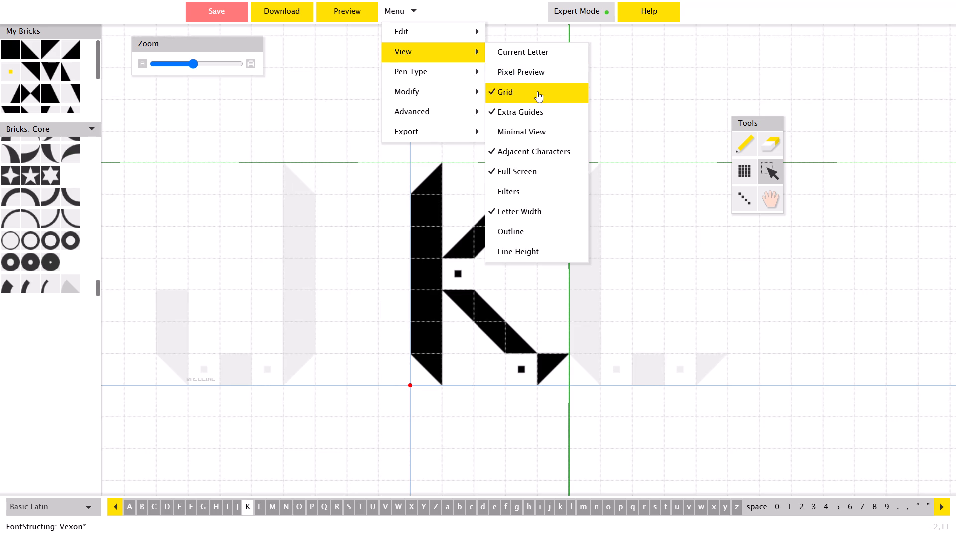
pyautogui.click(537, 91)
pyautogui.click(537, 91)
pyautogui.click(538, 112)
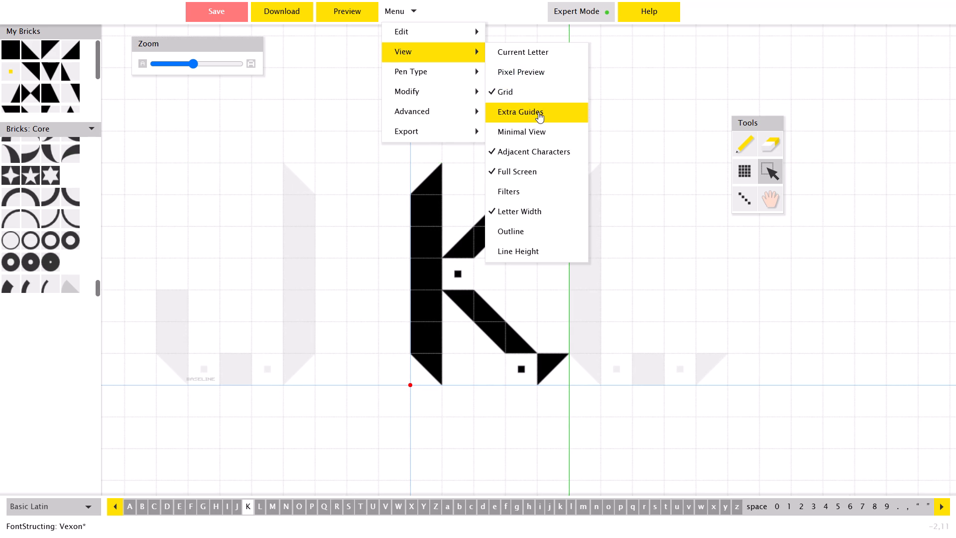
pyautogui.click(538, 112)
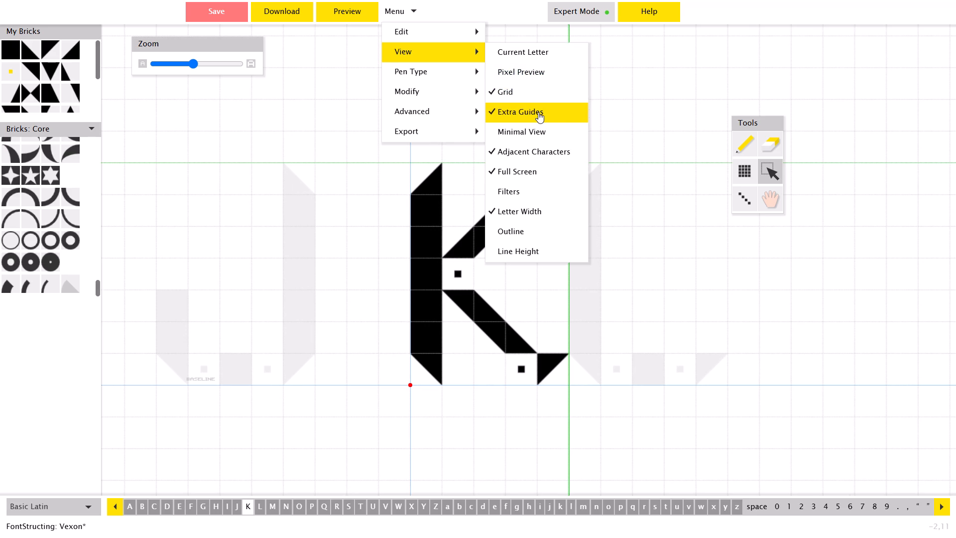
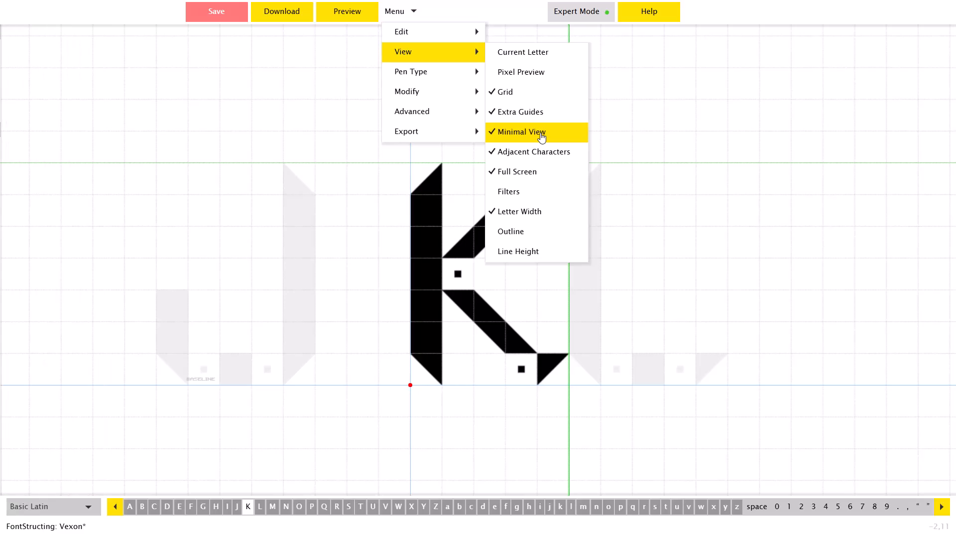
# Turn off Minimal View to bring back the brick palettes, Zoom and Tools panels.
pyautogui.click(540, 133)
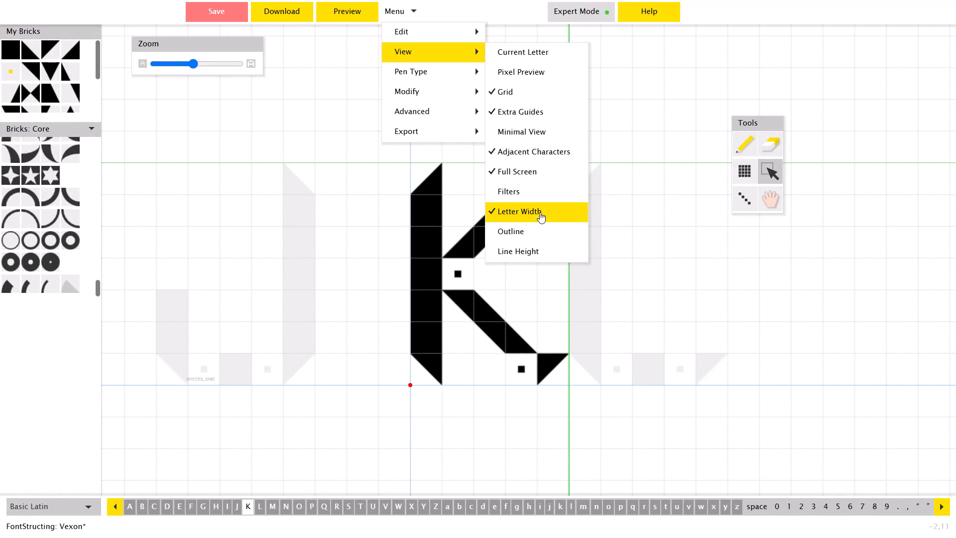
# Toggle the Outline and Line Height view options on and off to examine what each changes around the K.
pyautogui.click(534, 232)
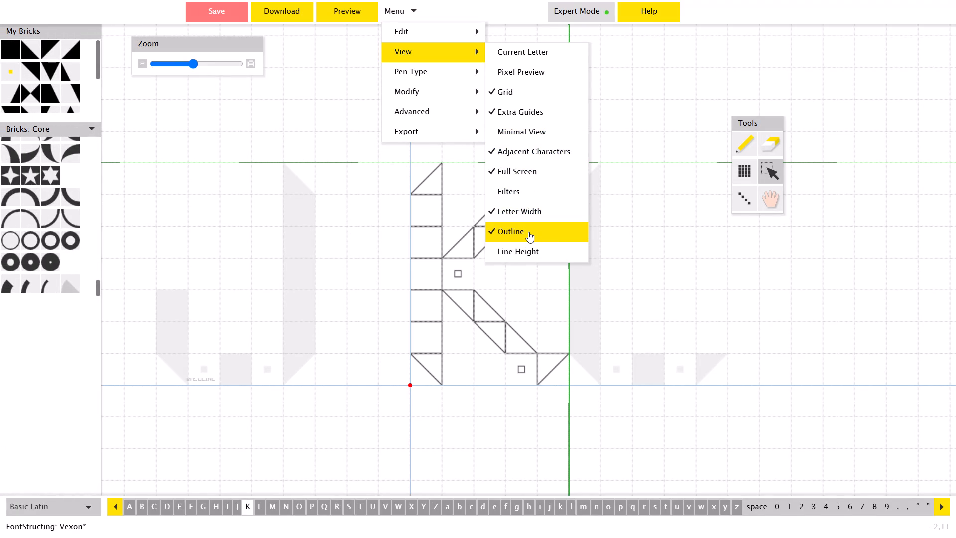
pyautogui.click(528, 232)
pyautogui.click(532, 247)
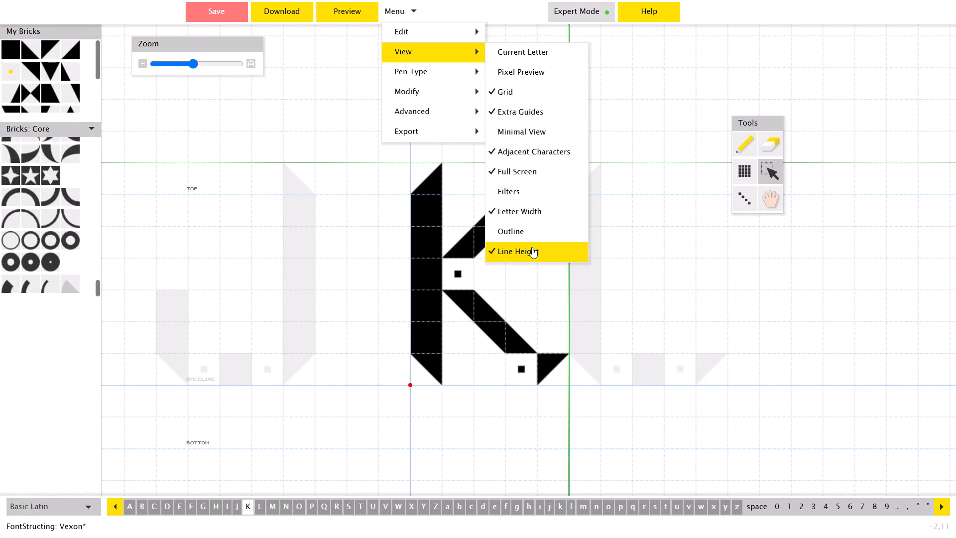
pyautogui.click(532, 247)
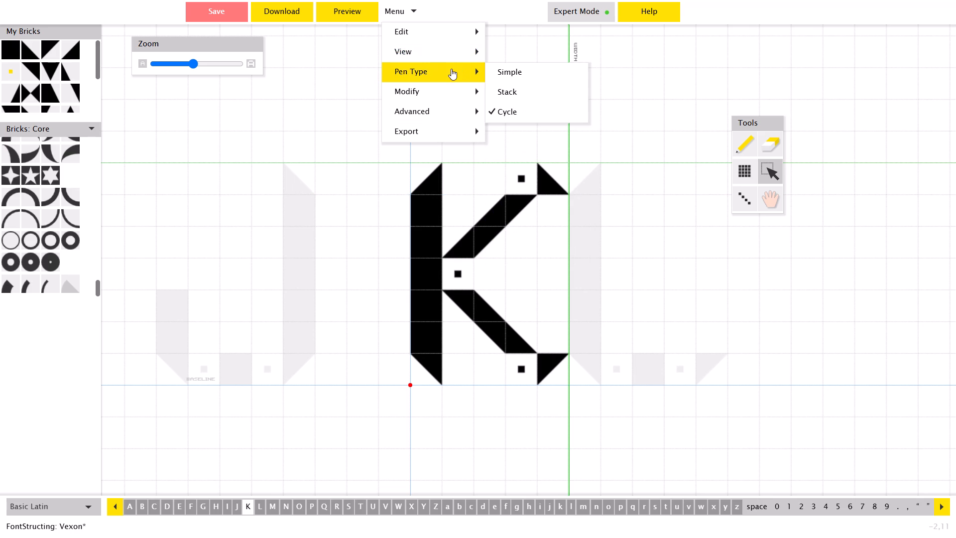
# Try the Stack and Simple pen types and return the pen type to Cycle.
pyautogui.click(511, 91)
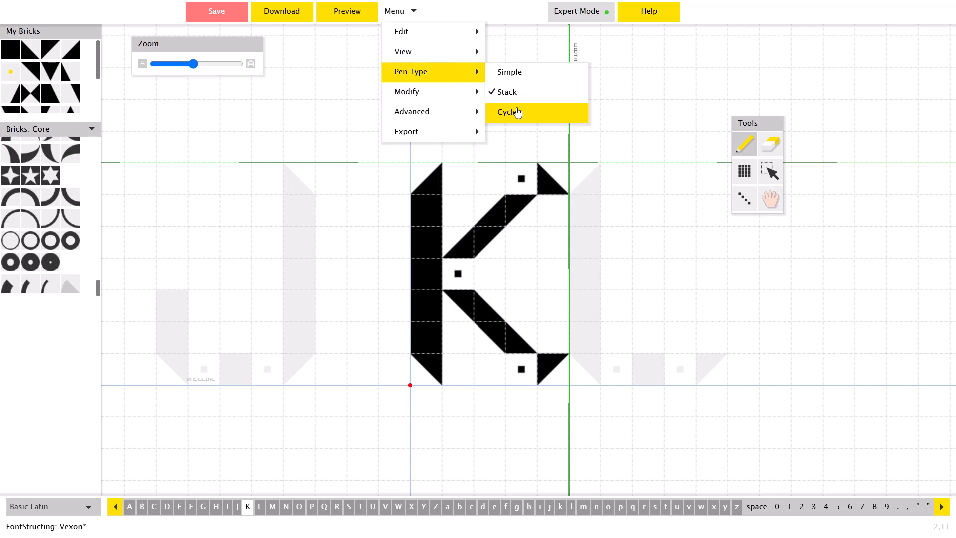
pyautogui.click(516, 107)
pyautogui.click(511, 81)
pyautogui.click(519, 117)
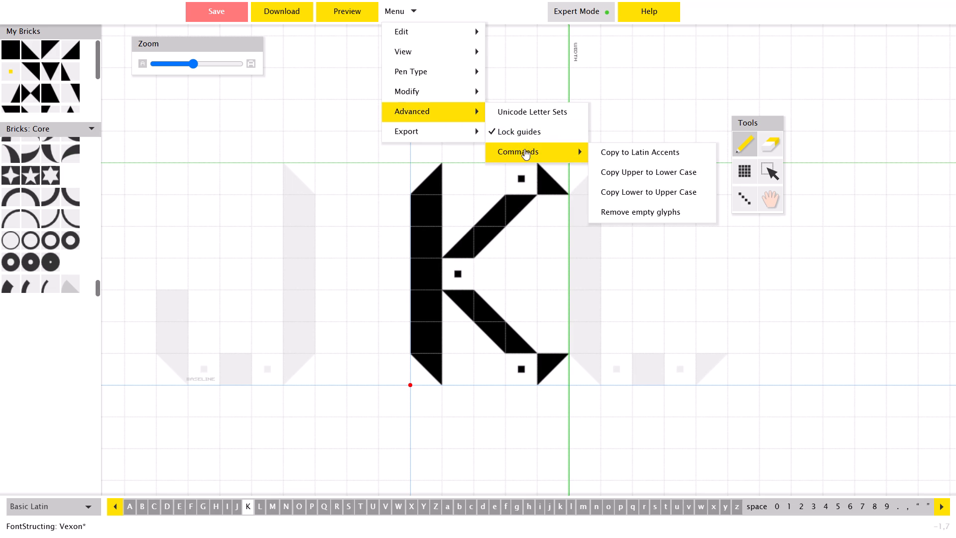
# Unlock the guides and move the K's width guide outward to seven grid squares, separating it from the extra vertical guide.
pyautogui.click(525, 135)
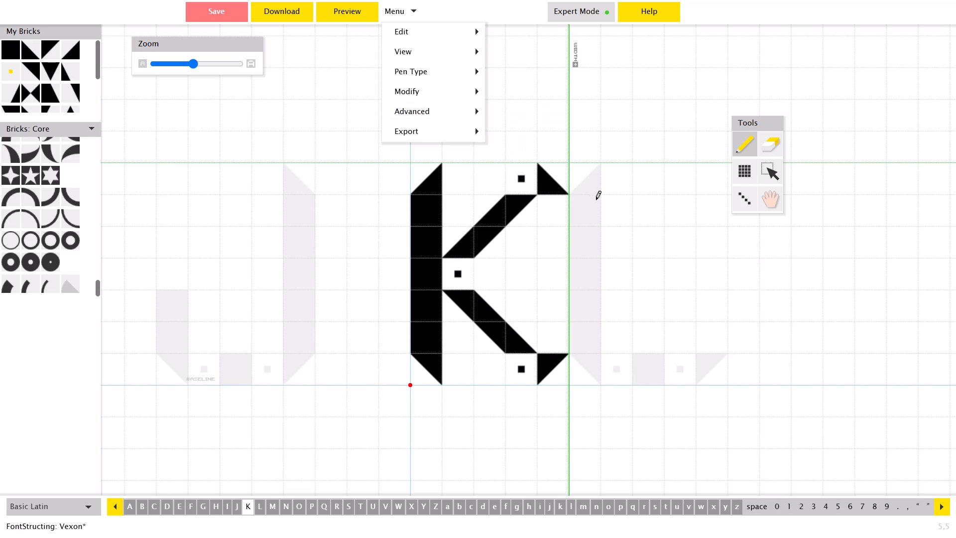
pyautogui.click(768, 164)
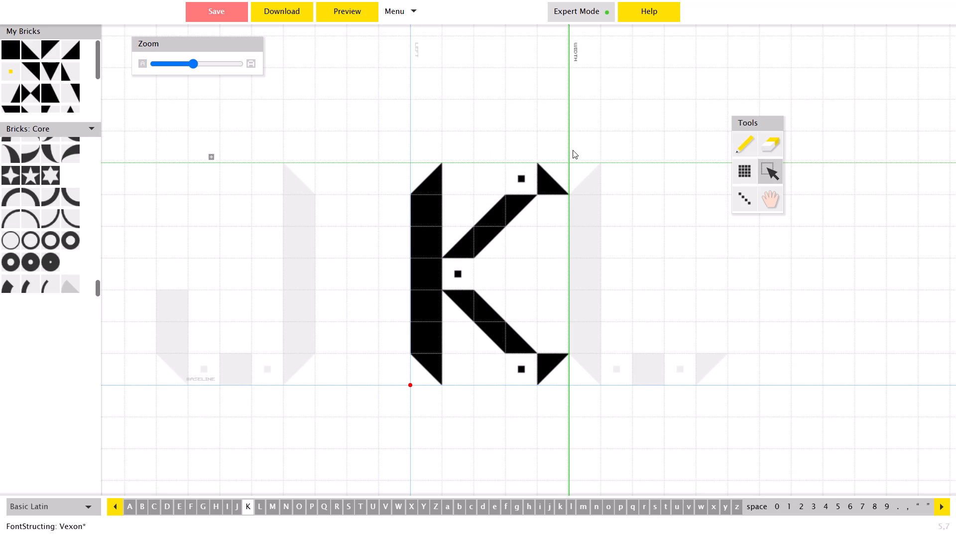
pyautogui.moveTo(569, 148); pyautogui.dragTo(597, 148)
pyautogui.moveTo(569, 136); pyautogui.dragTo(613, 133)
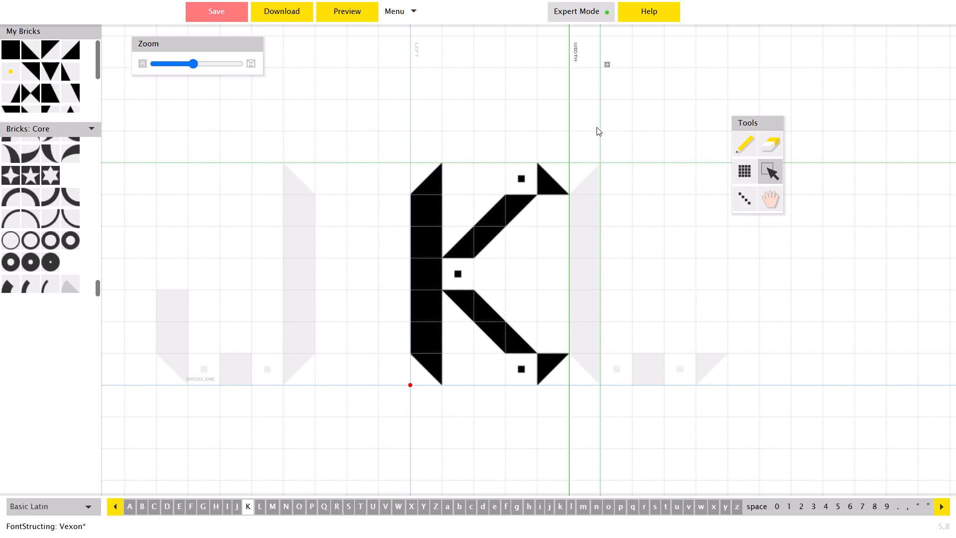
pyautogui.moveTo(569, 126); pyautogui.dragTo(601, 125)
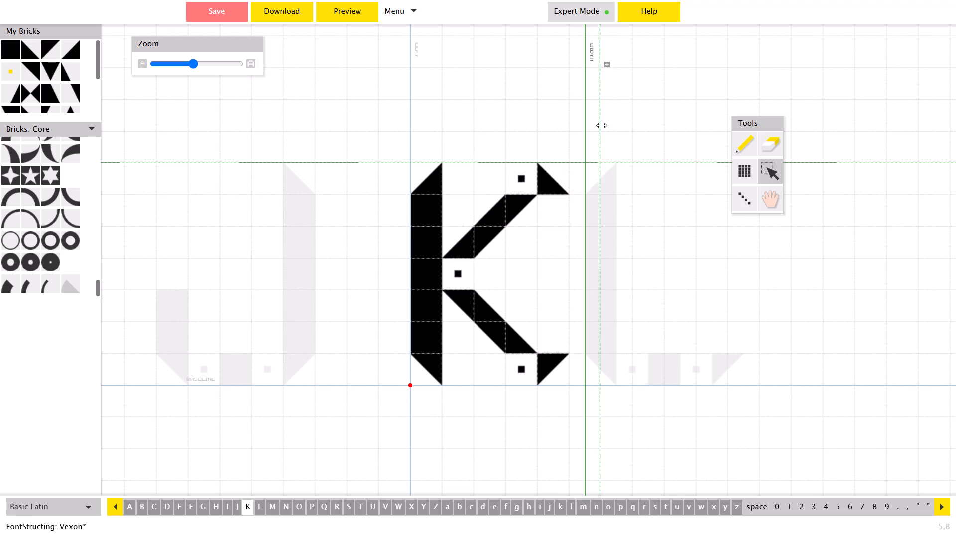
pyautogui.moveTo(584, 123); pyautogui.dragTo(646, 123)
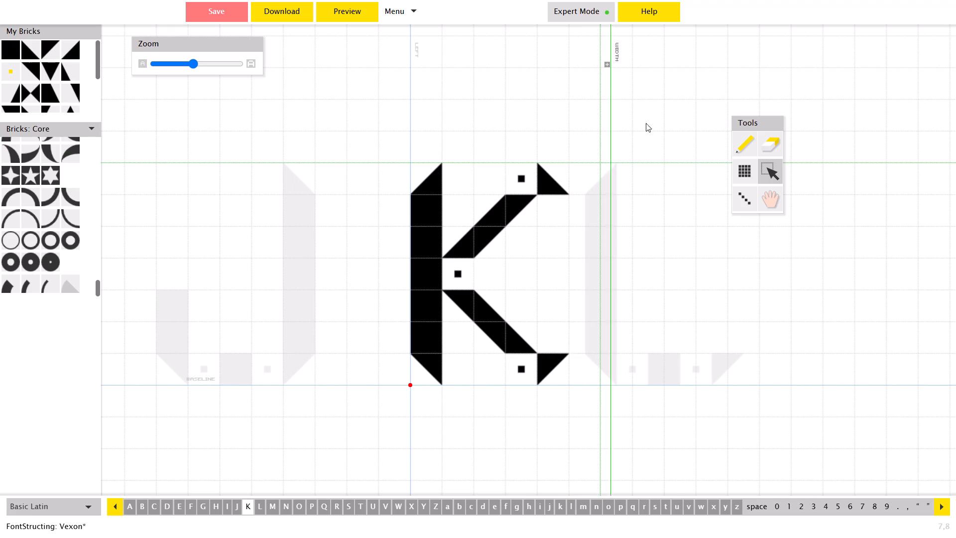
pyautogui.moveTo(646, 123); pyautogui.dragTo(683, 123)
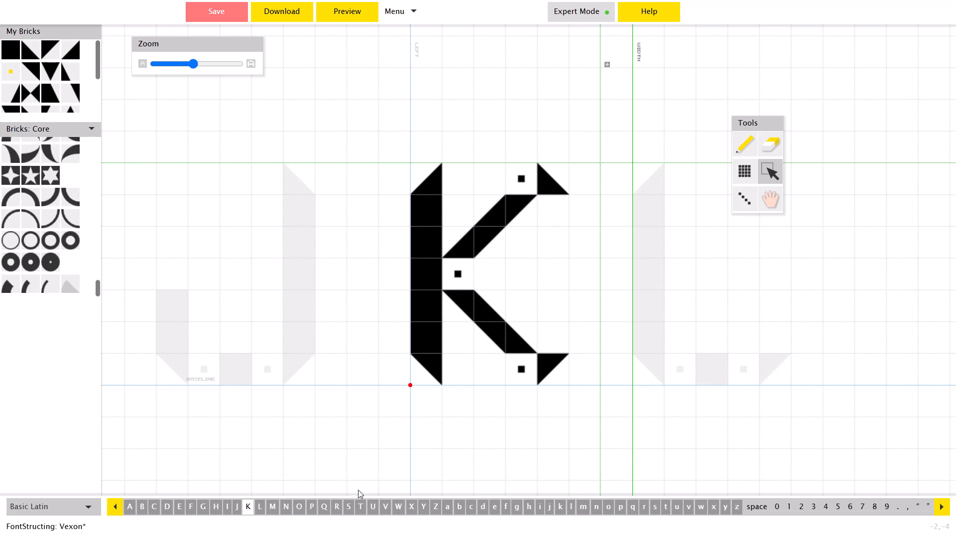
# Browse the M and P and flip between J and K to compare their width guides and neighbouring-letter spacing.
pyautogui.click(278, 507)
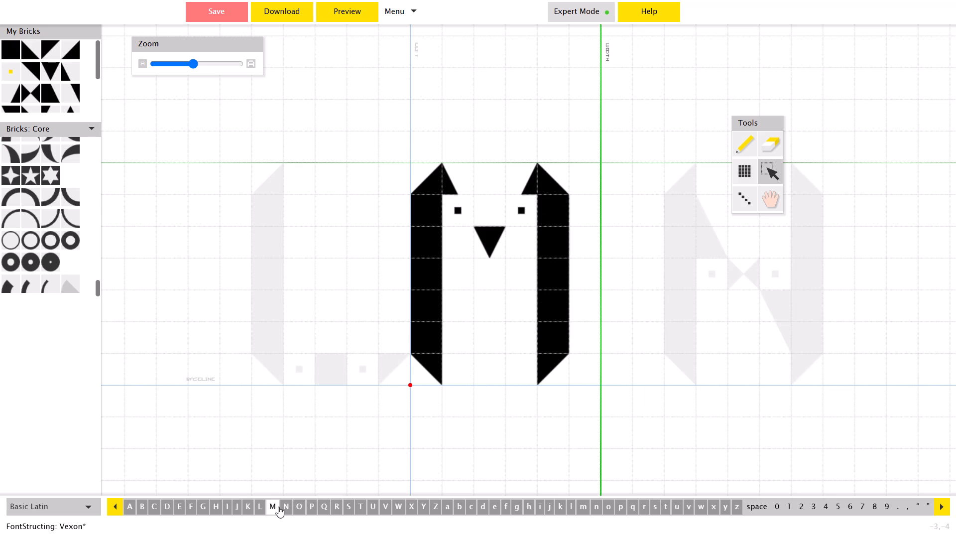
pyautogui.click(311, 514)
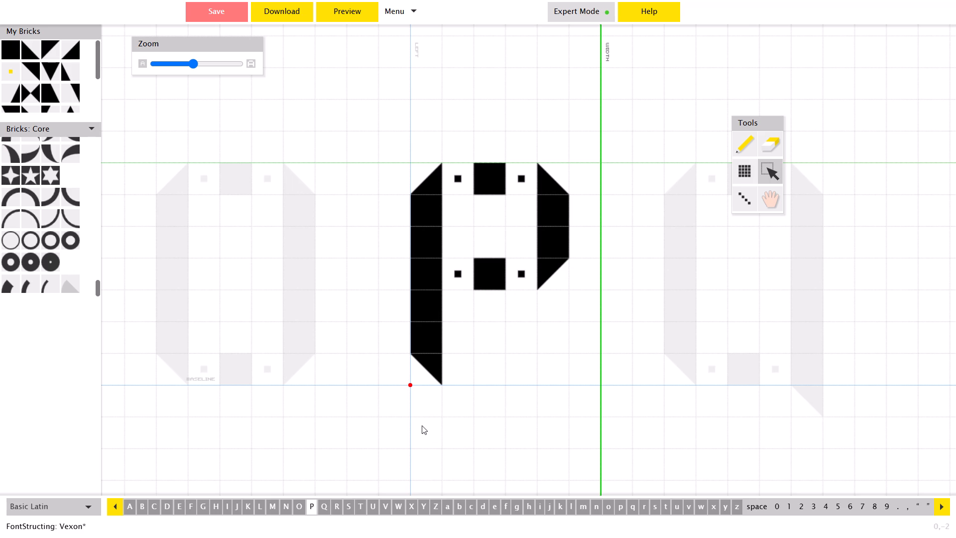
pyautogui.press('Left')
pyautogui.press('Left')
pyautogui.press('Left')
pyautogui.press('Left')
pyautogui.press('Left')
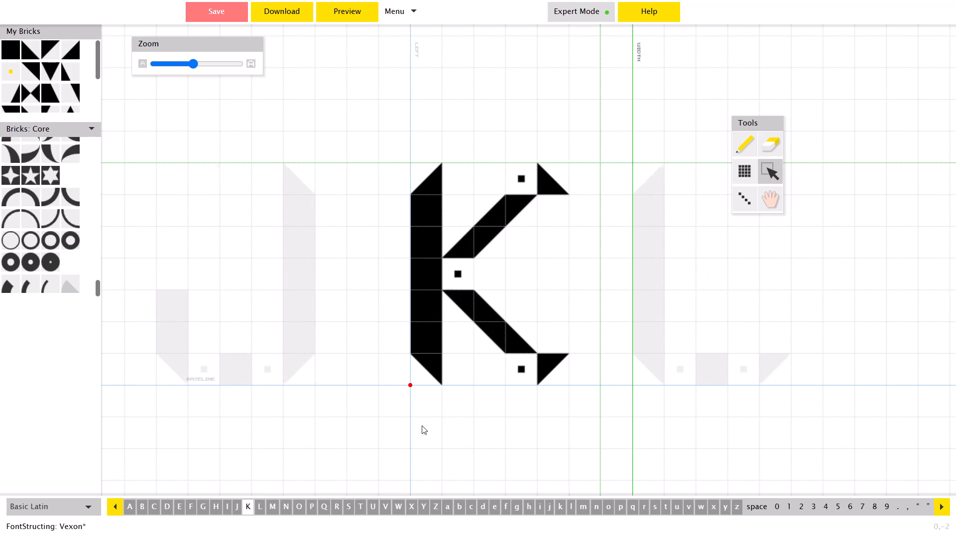
pyautogui.press('Left')
pyautogui.press('Right')
pyautogui.press('Left')
pyautogui.press('Right')
pyautogui.press('Left')
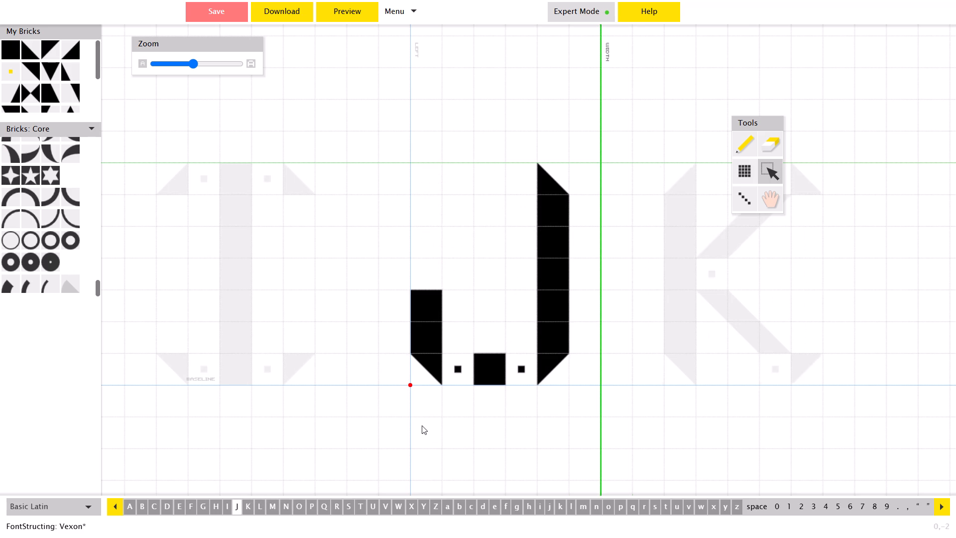
pyautogui.press('Right')
pyautogui.press('Left')
pyautogui.press('Right')
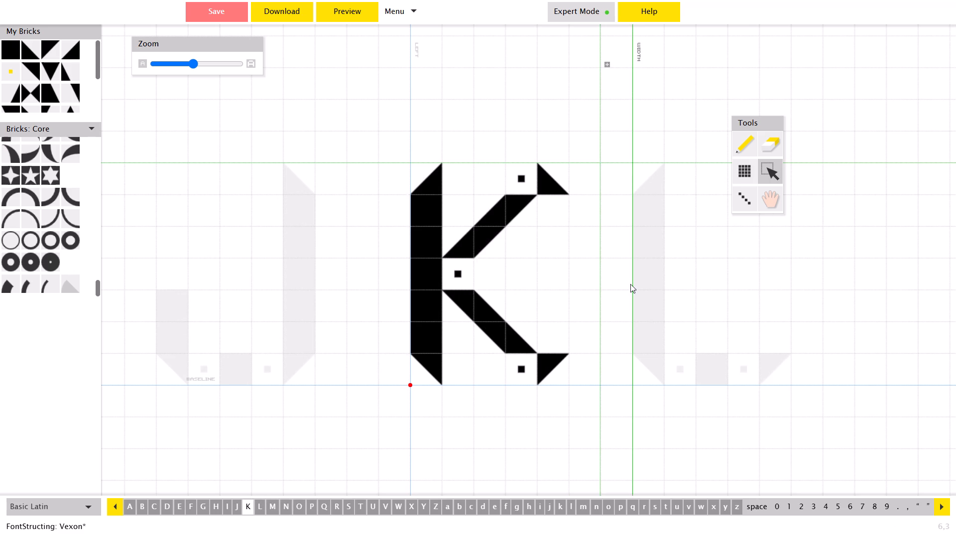
pyautogui.press('Left')
pyautogui.press('Right')
# Move the K's width guide inward to six grid squares.
pyautogui.moveTo(632, 275); pyautogui.dragTo(606, 278)
# Flip back and forth between J and K to check that their width guides line up.
pyautogui.press('Left')
pyautogui.press('Right')
pyautogui.press('Left')
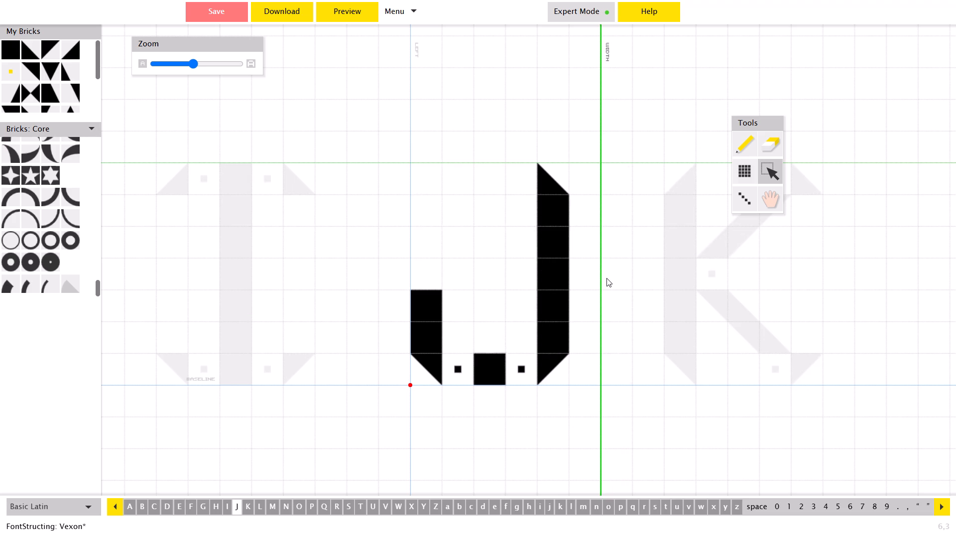
pyautogui.press('Right')
pyautogui.press('Left')
pyautogui.press('Right')
pyautogui.press('Left')
pyautogui.press('Right')
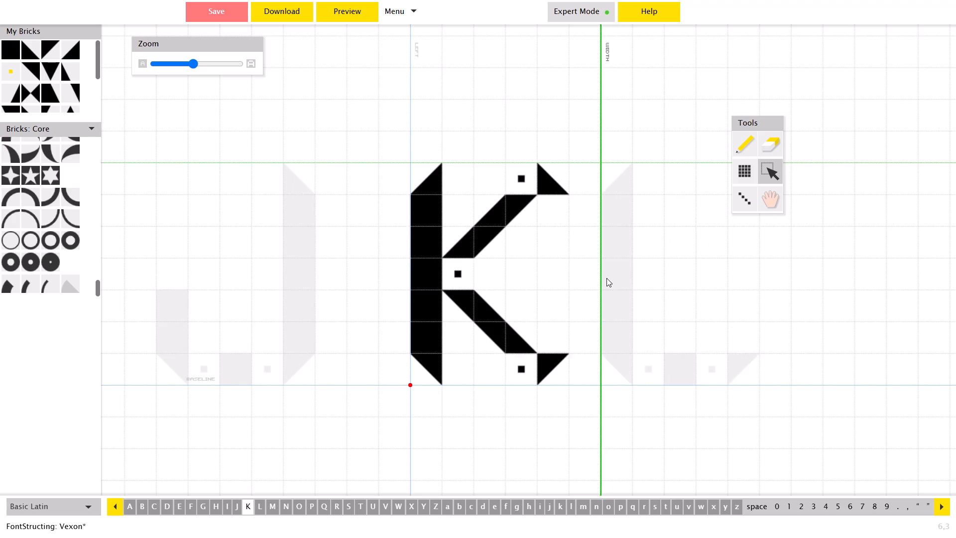
pyautogui.press('Left')
pyautogui.press('Right')
pyautogui.press('Left')
pyautogui.press('Right')
pyautogui.press('Left')
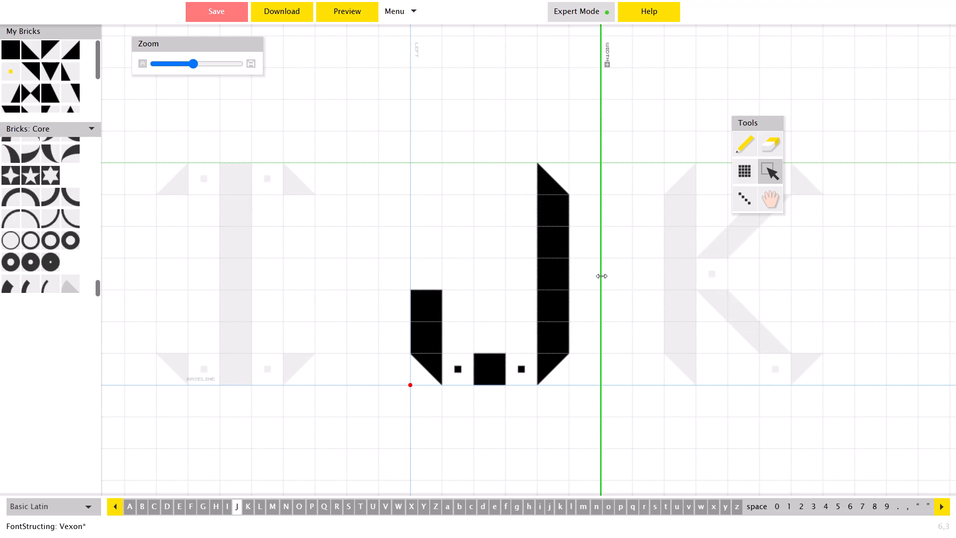
pyautogui.press('Right')
pyautogui.press('Left')
pyautogui.press('Right')
pyautogui.press('Left')
pyautogui.press('Right')
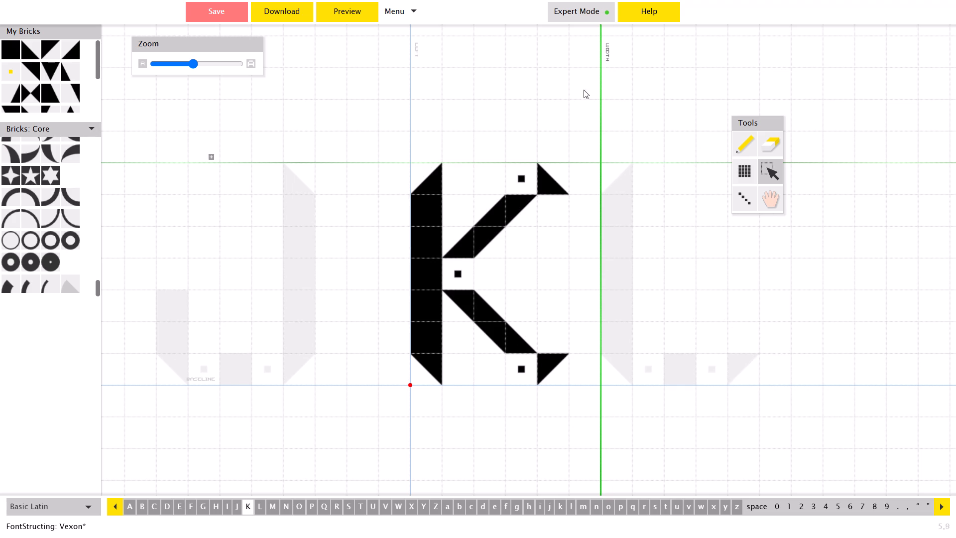
# Add an extra horizontal guide one grid square above the letters' top guide and try to undo it.
pyautogui.click(213, 157)
pyautogui.press('z')
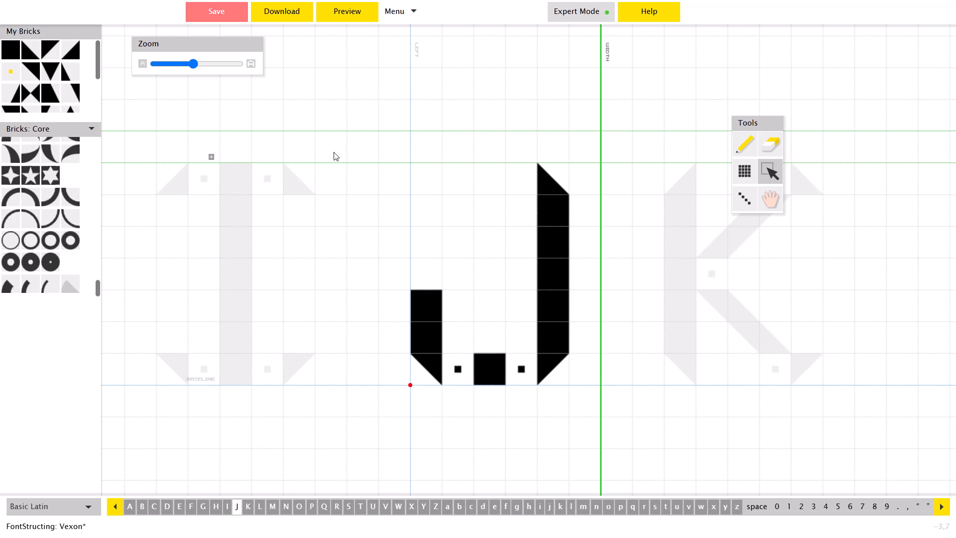
# Return to the K and move the extra vertical guide off the width guide, outward to nine grid squares.
pyautogui.press('Right')
pyautogui.press('Left')
pyautogui.press('Right')
pyautogui.press('Left')
pyautogui.press('Right')
pyautogui.moveTo(599, 247); pyautogui.dragTo(611, 247)
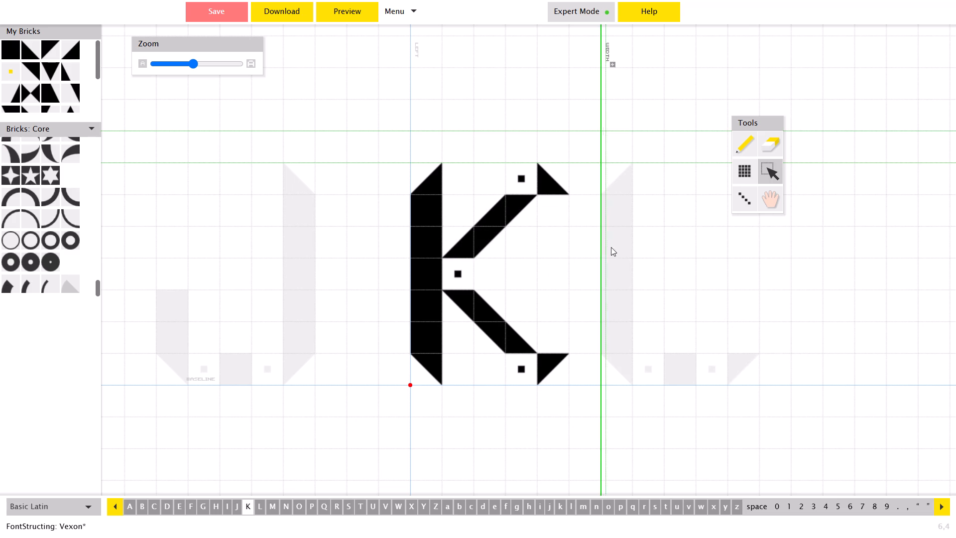
pyautogui.moveTo(611, 247); pyautogui.dragTo(657, 247)
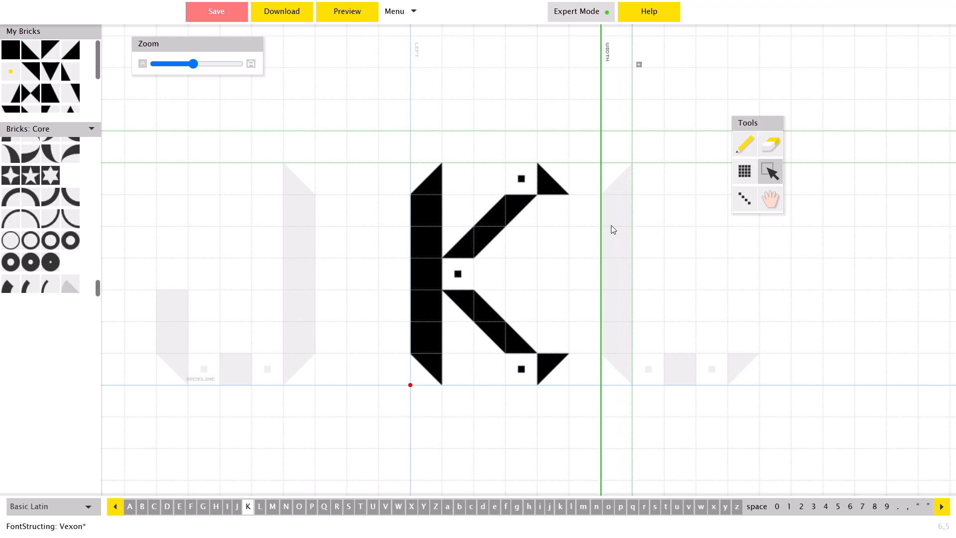
pyautogui.click(629, 225)
pyautogui.moveTo(632, 225); pyautogui.dragTo(697, 223)
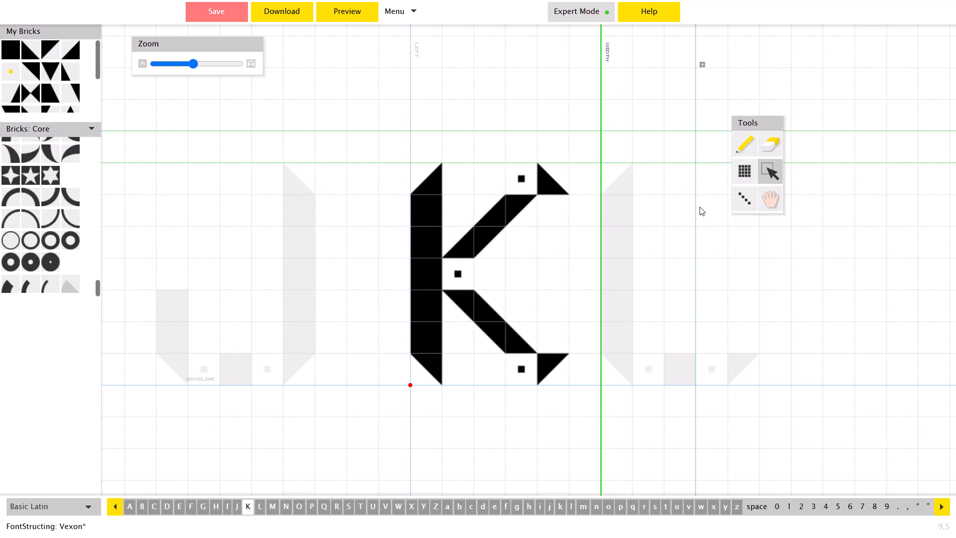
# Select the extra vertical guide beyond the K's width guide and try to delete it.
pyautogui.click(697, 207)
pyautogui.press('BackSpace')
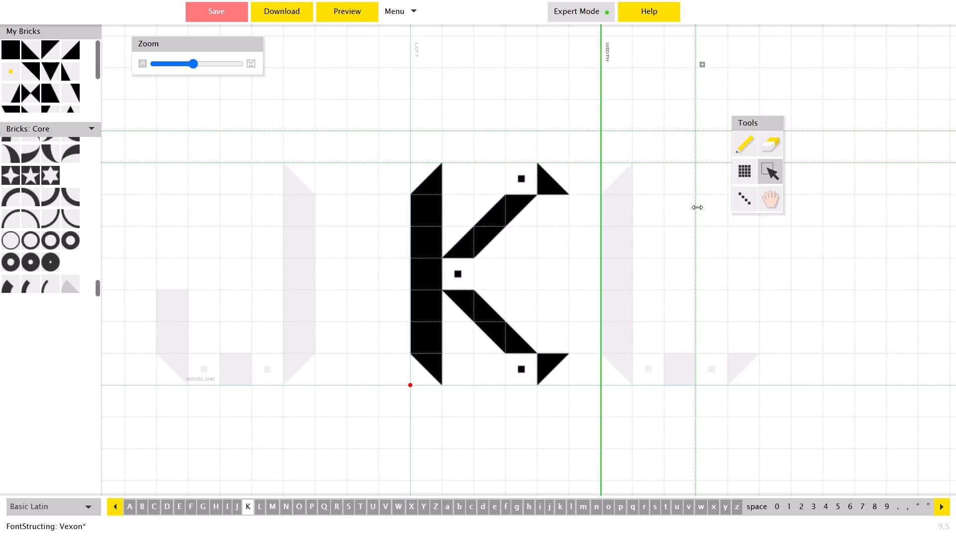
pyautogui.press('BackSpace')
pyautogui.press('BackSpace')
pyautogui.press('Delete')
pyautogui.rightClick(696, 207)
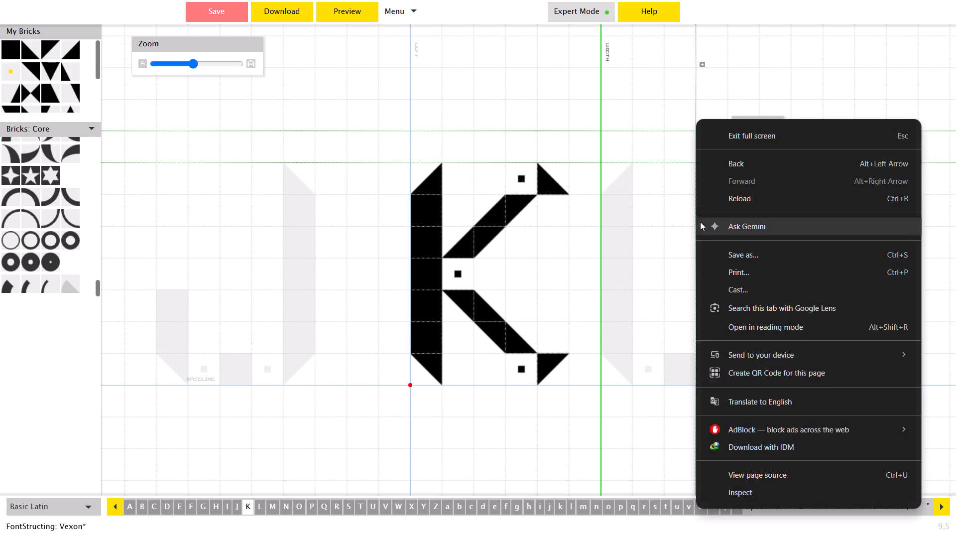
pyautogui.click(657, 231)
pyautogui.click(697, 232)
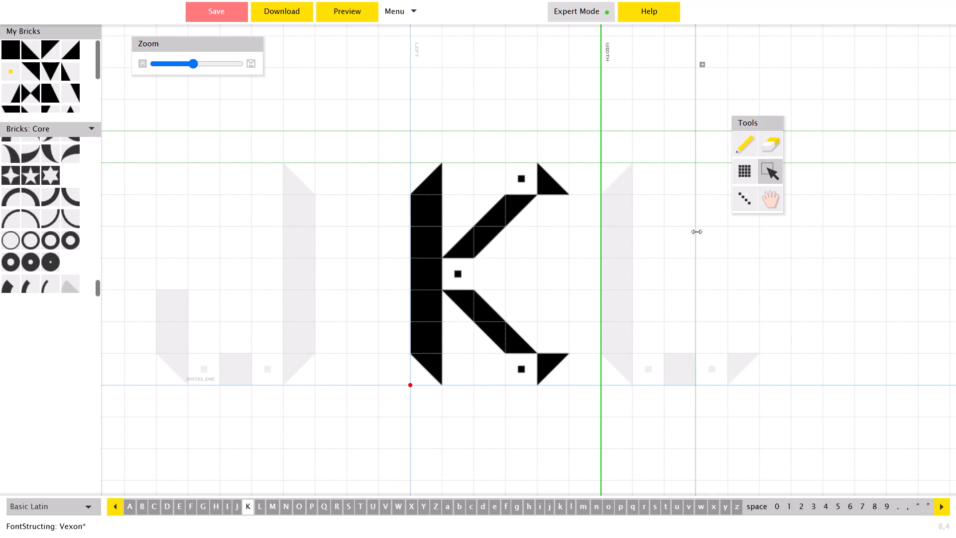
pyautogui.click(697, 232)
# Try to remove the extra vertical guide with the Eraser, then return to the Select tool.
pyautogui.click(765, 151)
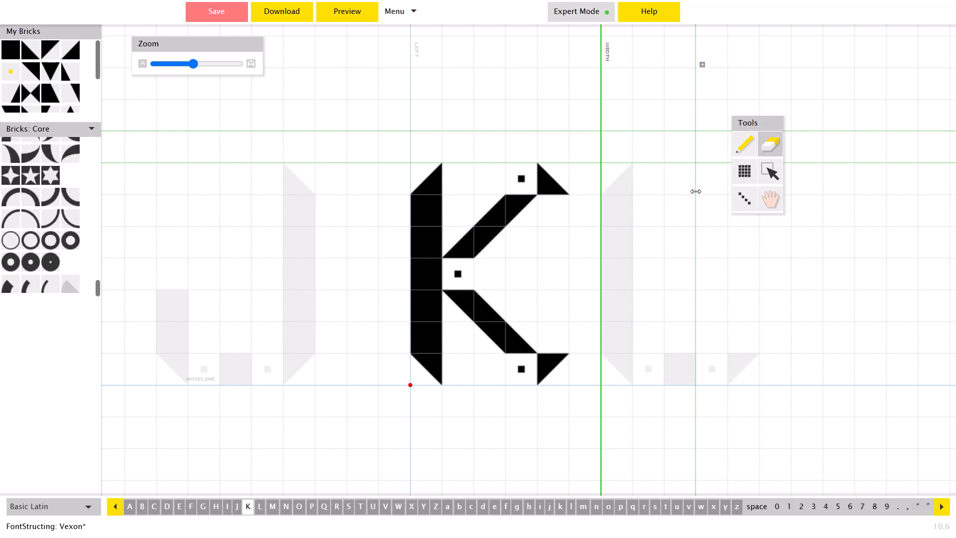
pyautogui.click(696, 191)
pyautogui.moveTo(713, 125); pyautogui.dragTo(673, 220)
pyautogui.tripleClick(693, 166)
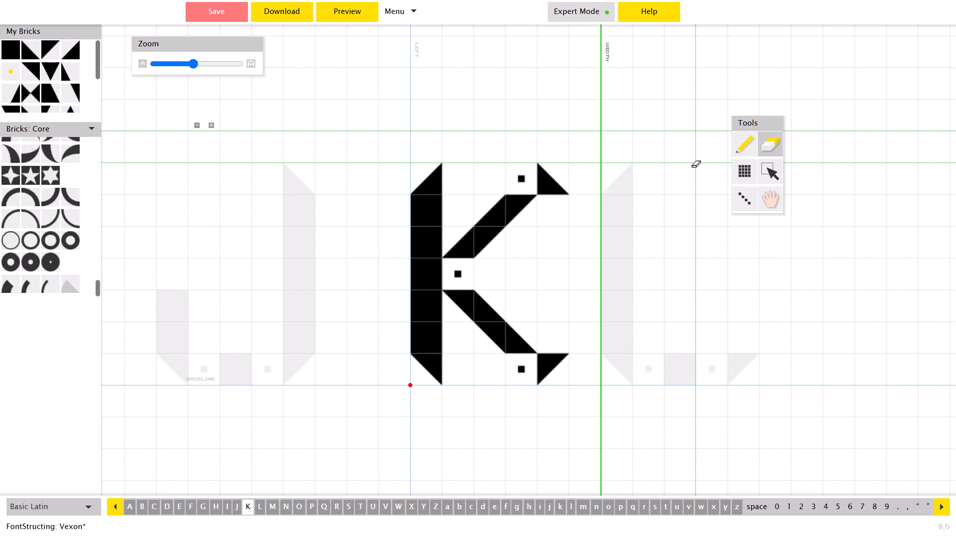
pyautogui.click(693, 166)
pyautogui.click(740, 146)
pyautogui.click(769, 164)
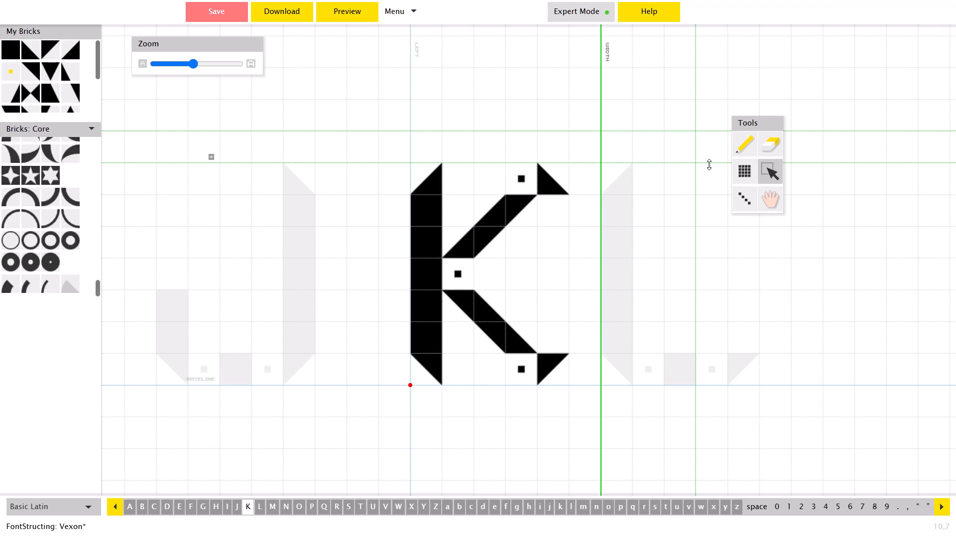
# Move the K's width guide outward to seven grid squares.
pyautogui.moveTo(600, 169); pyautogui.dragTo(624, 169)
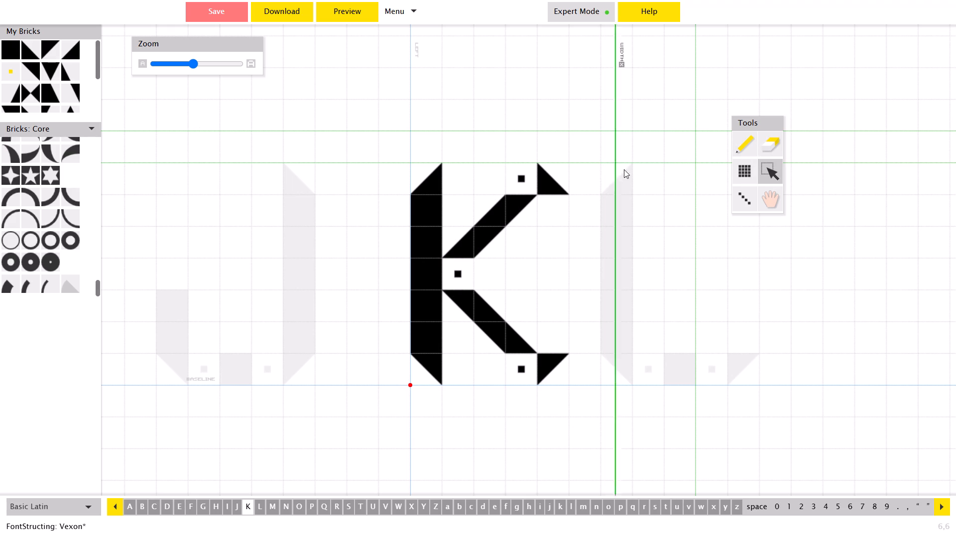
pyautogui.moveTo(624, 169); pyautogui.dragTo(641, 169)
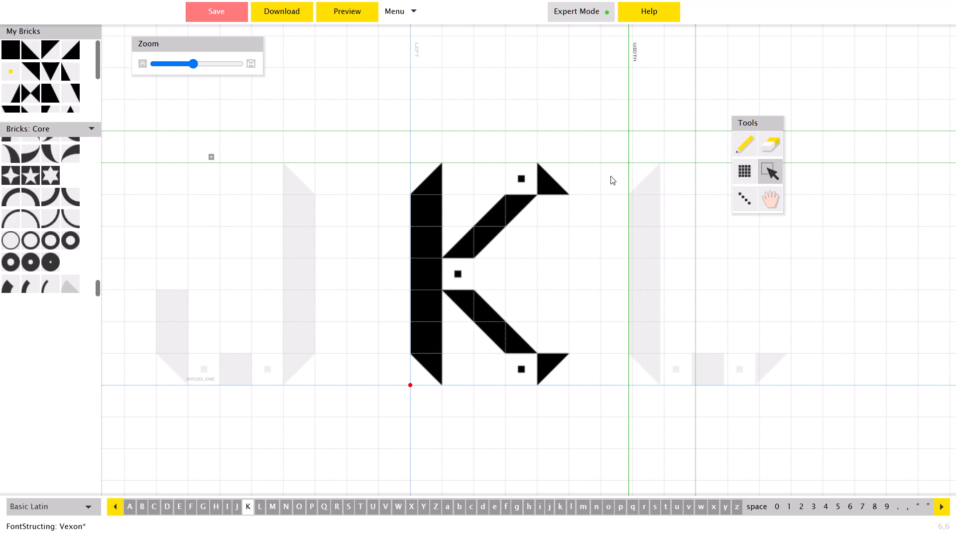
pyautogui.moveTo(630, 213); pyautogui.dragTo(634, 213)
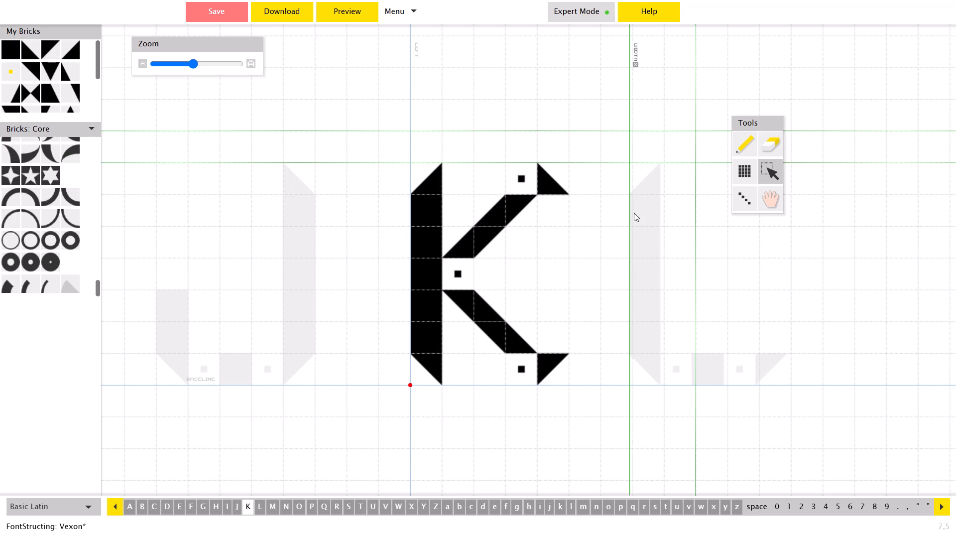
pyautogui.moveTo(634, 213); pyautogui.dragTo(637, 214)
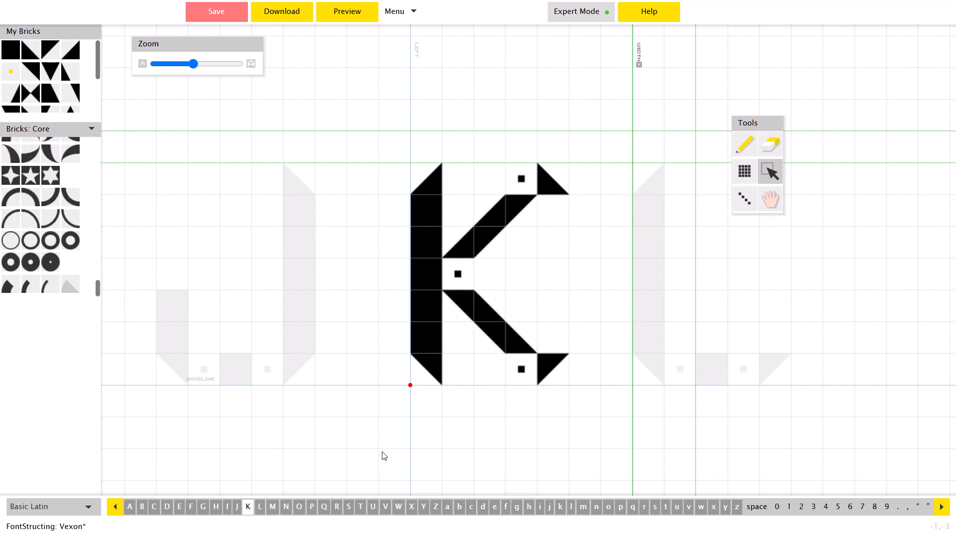
# Switch back and forth between the J and the K to compare their width guides.
pyautogui.press('Left')
pyautogui.press('Right')
pyautogui.press('Left')
pyautogui.press('Right')
pyautogui.press('Left')
pyautogui.press('Right')
pyautogui.press('Left')
pyautogui.press('Right')
pyautogui.press('Left')
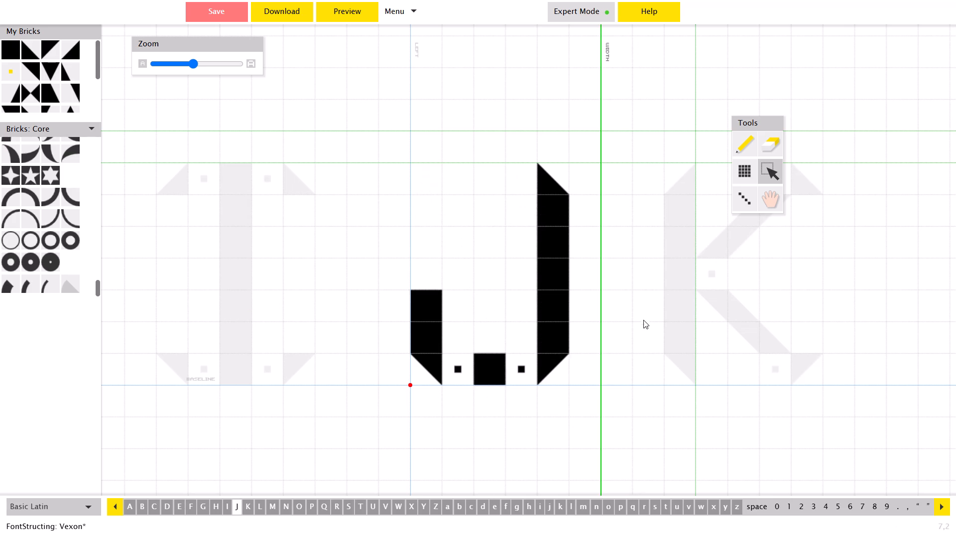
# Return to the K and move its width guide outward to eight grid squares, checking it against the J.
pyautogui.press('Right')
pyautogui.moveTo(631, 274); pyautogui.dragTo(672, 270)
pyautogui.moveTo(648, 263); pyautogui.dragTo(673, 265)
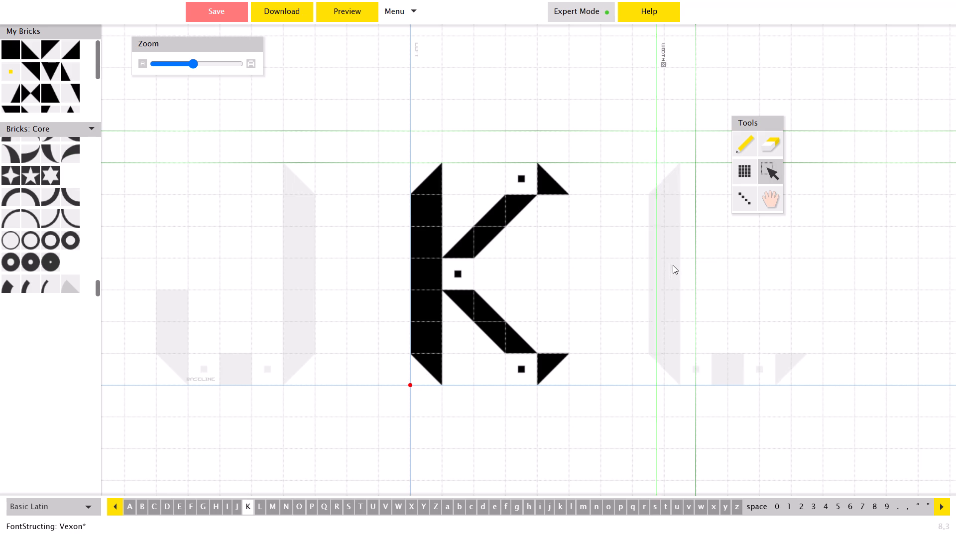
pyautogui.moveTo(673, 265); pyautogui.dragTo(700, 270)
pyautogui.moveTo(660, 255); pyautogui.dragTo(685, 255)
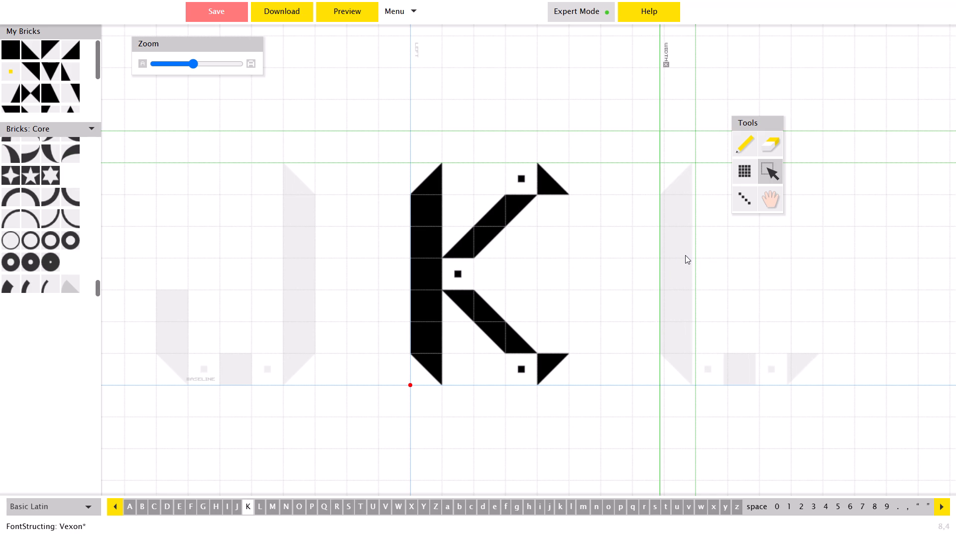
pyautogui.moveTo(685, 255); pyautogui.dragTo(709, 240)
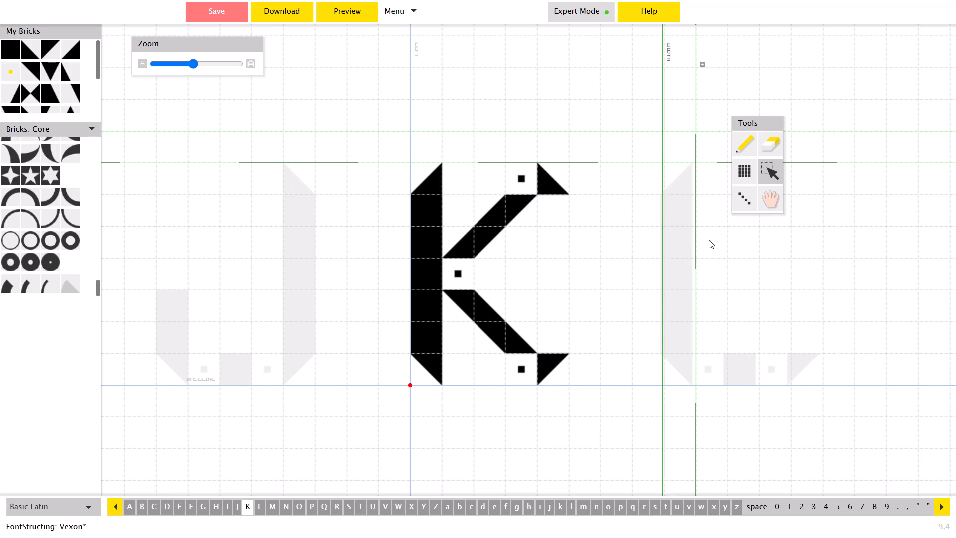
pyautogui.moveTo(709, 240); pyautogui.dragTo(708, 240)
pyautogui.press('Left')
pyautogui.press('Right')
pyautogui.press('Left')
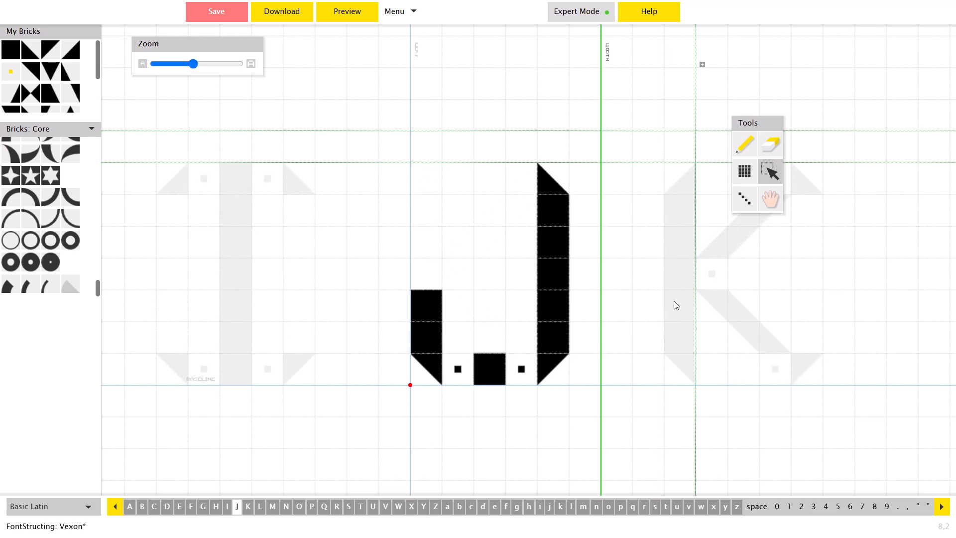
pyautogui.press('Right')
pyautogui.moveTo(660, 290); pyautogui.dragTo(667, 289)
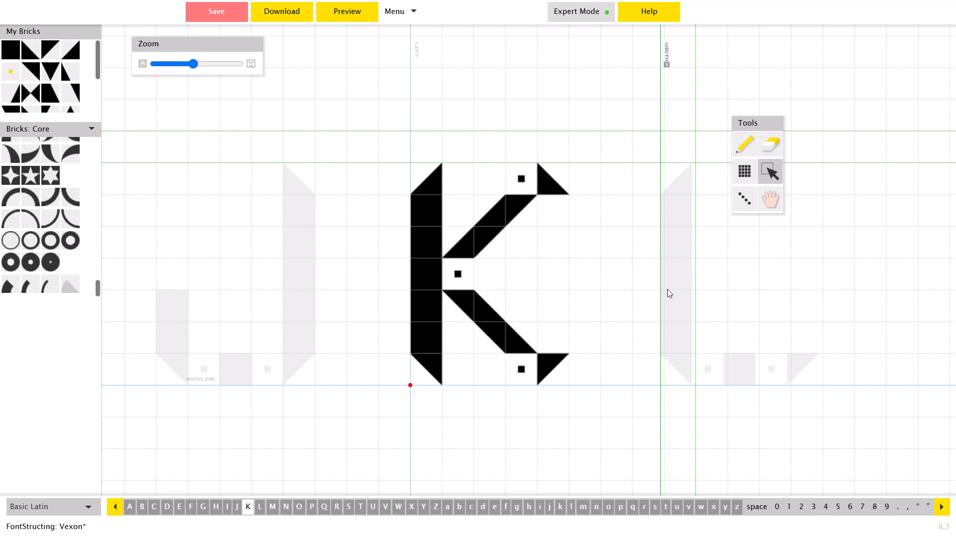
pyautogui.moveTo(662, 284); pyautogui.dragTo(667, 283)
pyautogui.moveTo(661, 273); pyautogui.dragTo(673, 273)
# Compare the widened K with the J by alternating between the two letters.
pyautogui.press('Left')
pyautogui.press('Right')
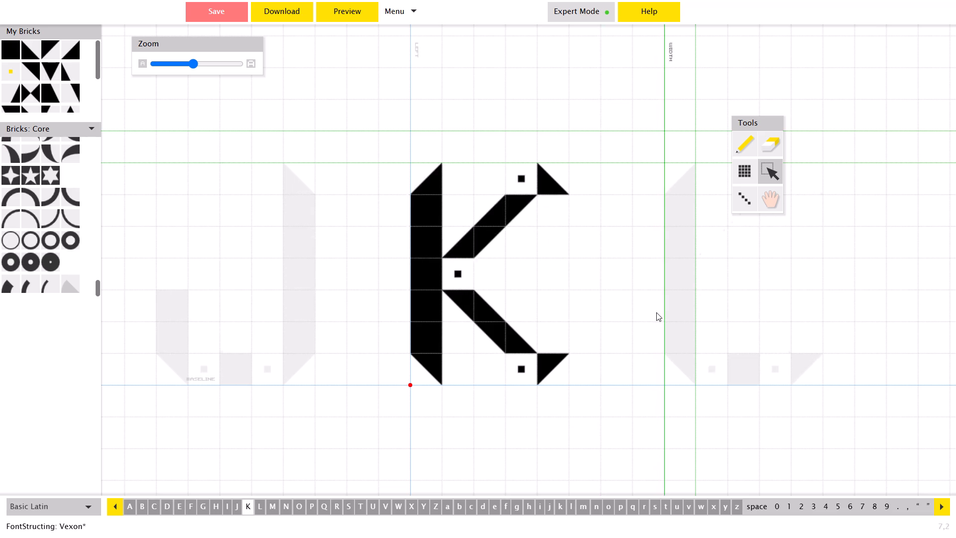
pyautogui.press('Left')
pyautogui.press('Right')
pyautogui.press('Left')
pyautogui.press('Right')
pyautogui.press('Left')
pyautogui.press('Right')
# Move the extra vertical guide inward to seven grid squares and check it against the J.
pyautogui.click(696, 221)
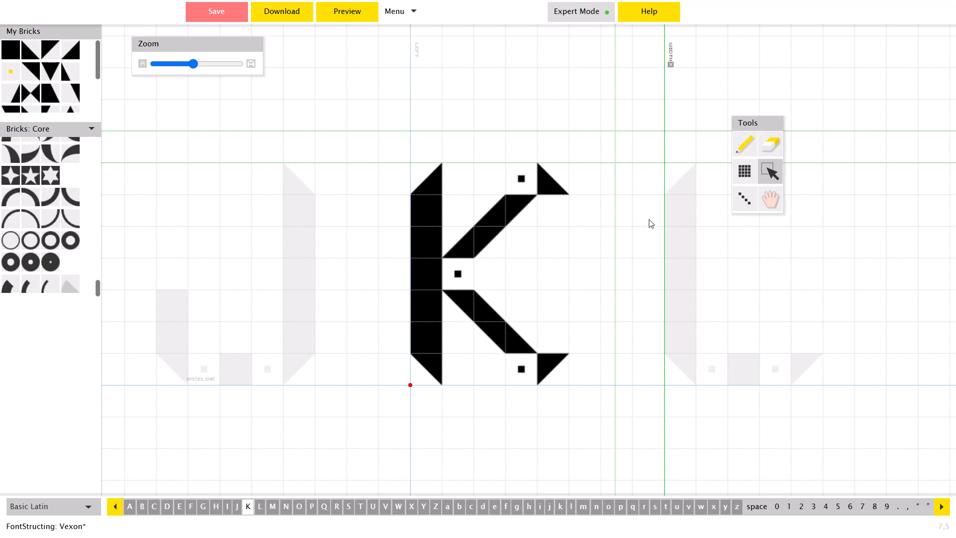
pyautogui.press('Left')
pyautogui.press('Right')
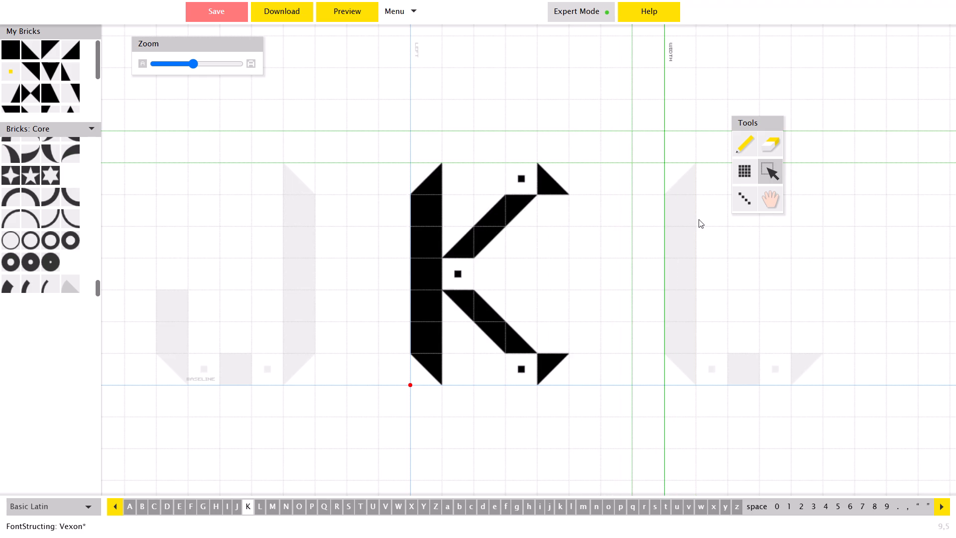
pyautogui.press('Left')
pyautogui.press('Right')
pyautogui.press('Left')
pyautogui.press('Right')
# Preview the font to check the K's spacing, then return to the editor.
pyautogui.click(357, 19)
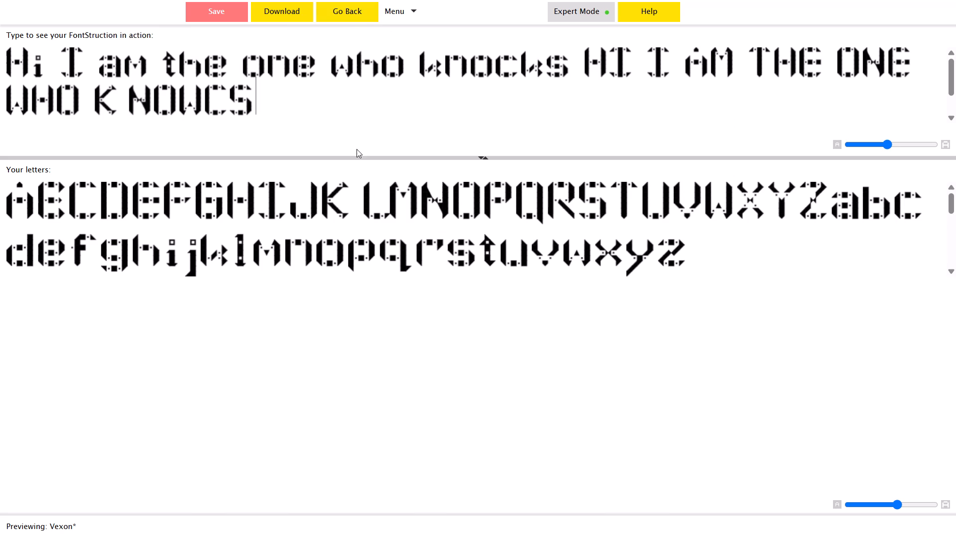
pyautogui.click(357, 11)
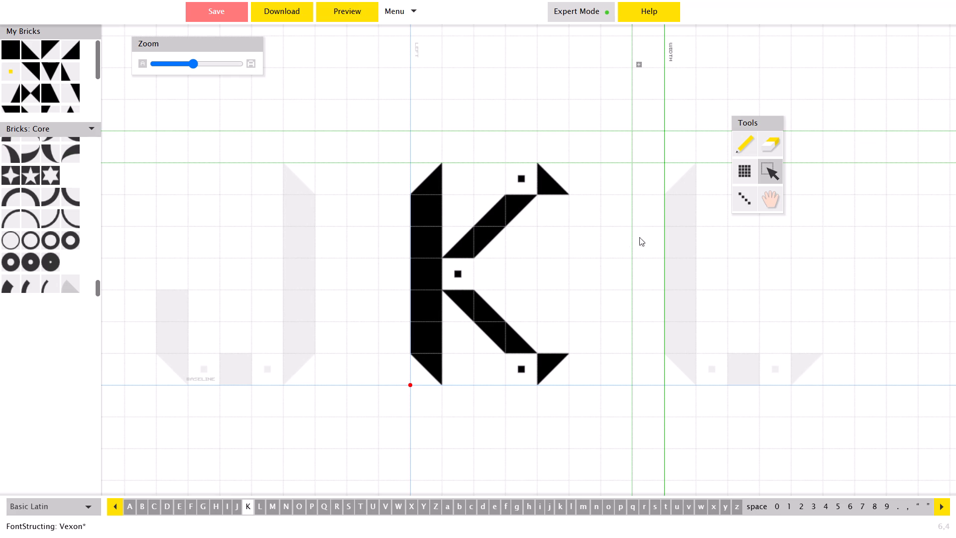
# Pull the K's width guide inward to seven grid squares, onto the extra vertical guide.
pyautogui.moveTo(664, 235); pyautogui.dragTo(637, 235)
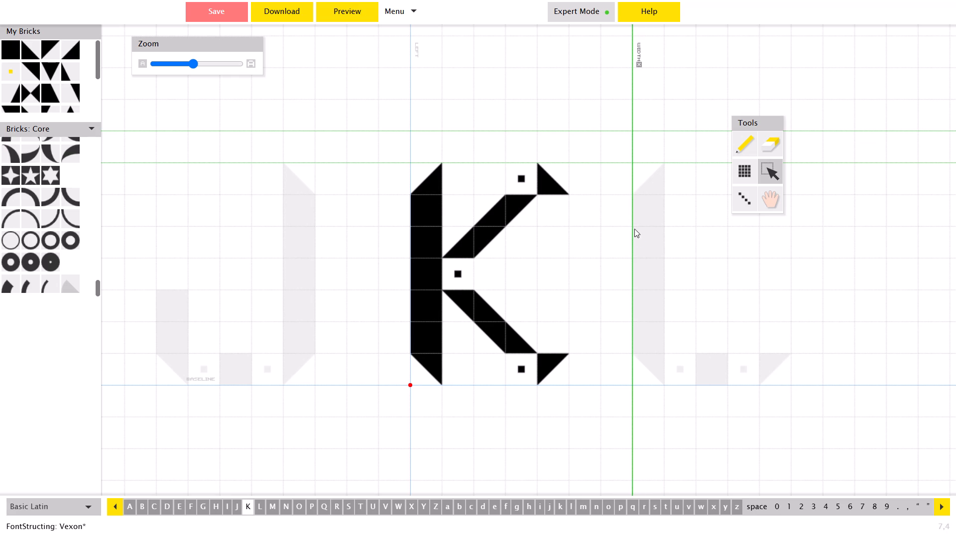
# Alternate between the J and the K to compare their width guides and spacing.
pyautogui.press('Left')
pyautogui.press('Right')
pyautogui.press('Left')
pyautogui.press('Right')
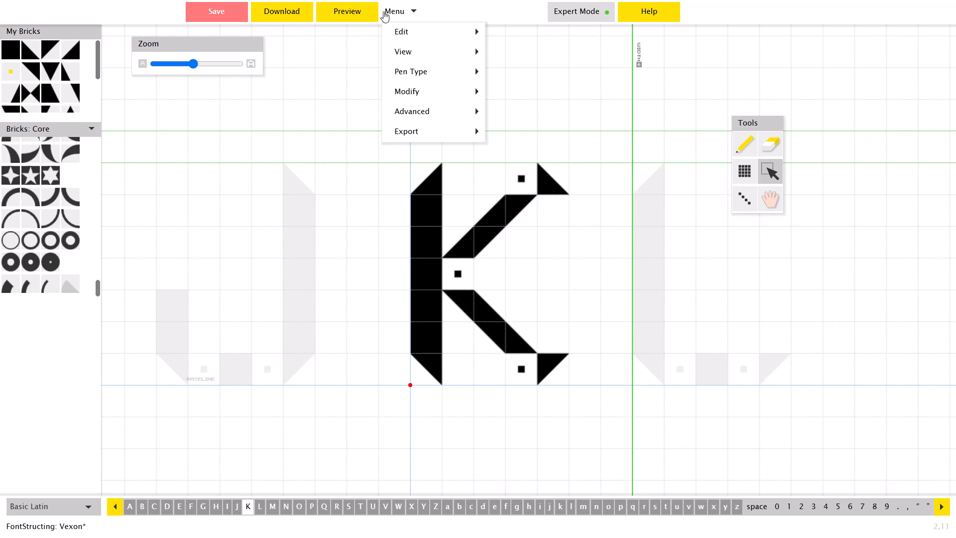
pyautogui.press('Left')
pyautogui.press('Right')
pyautogui.press('Left')
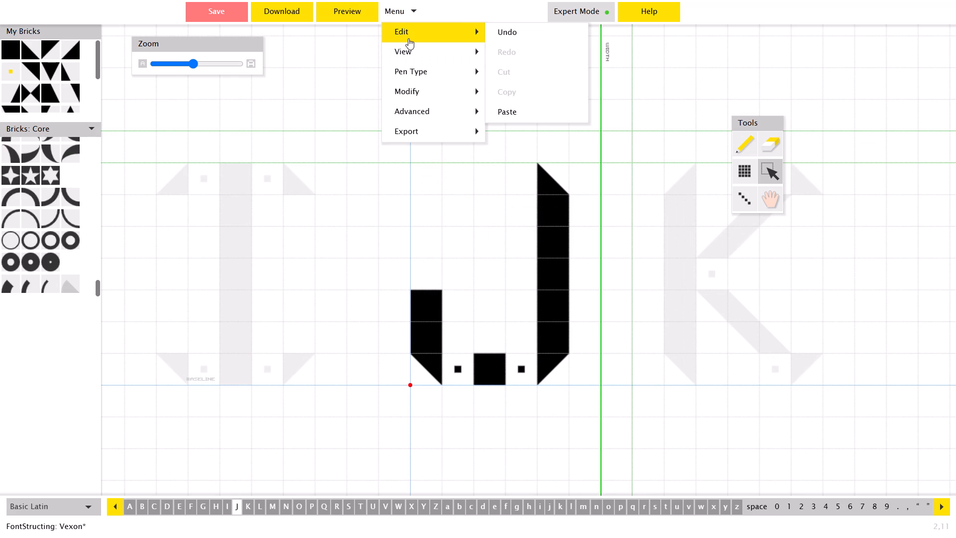
pyautogui.press('Right')
pyautogui.press('Right')
pyautogui.press('Left')
pyautogui.press('Left')
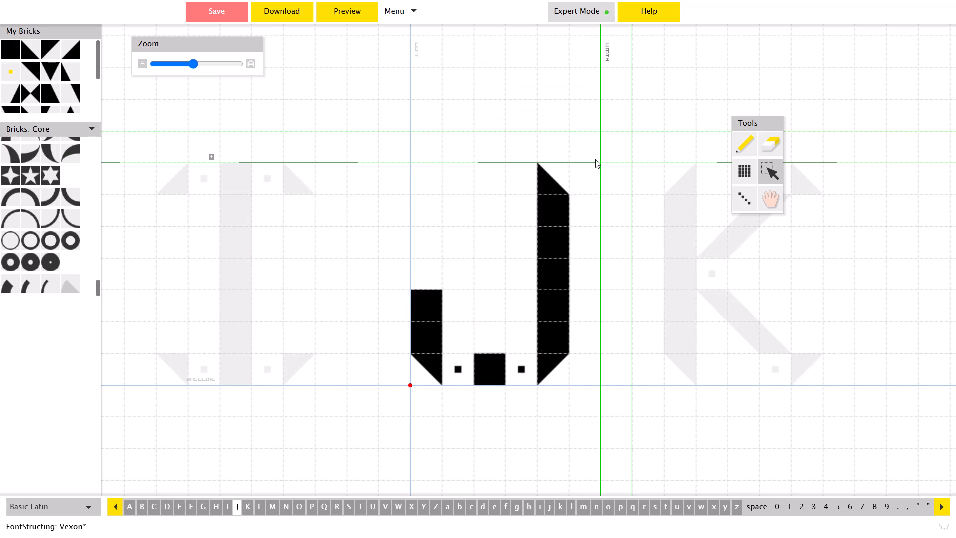
pyautogui.press('Left')
pyautogui.press('Right')
pyautogui.press('Right')
pyautogui.press('Left')
pyautogui.press('Right')
pyautogui.press('Left')
pyautogui.press('Right')
pyautogui.press('Left')
pyautogui.press('Right')
pyautogui.press('Left')
pyautogui.press('Right')
pyautogui.press('Left')
# On the K, move the extra vertical guide inward to six grid squares, matching the J's width guide.
pyautogui.press('Right')
pyautogui.moveTo(633, 191); pyautogui.dragTo(607, 188)
pyautogui.press('Left')
pyautogui.press('Right')
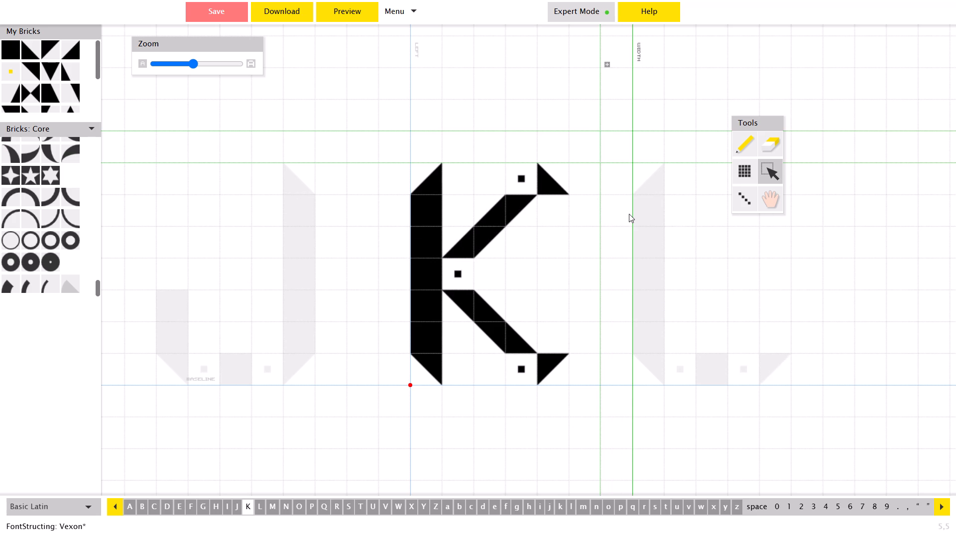
# Go through the uppercase letters around the K to compare their width guides with the extra vertical guide.
pyautogui.press('Left')
pyautogui.press('Left')
pyautogui.press('Left')
pyautogui.press('Left')
pyautogui.press('Left')
pyautogui.press('Right')
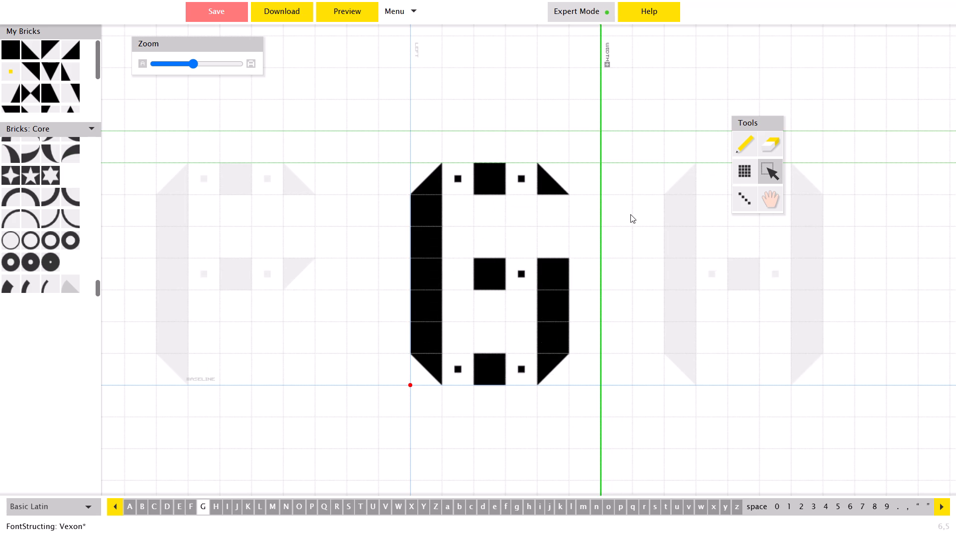
pyautogui.press('Right')
pyautogui.press('Right')
pyautogui.press('Right')
pyautogui.press('Right')
pyautogui.press('Right')
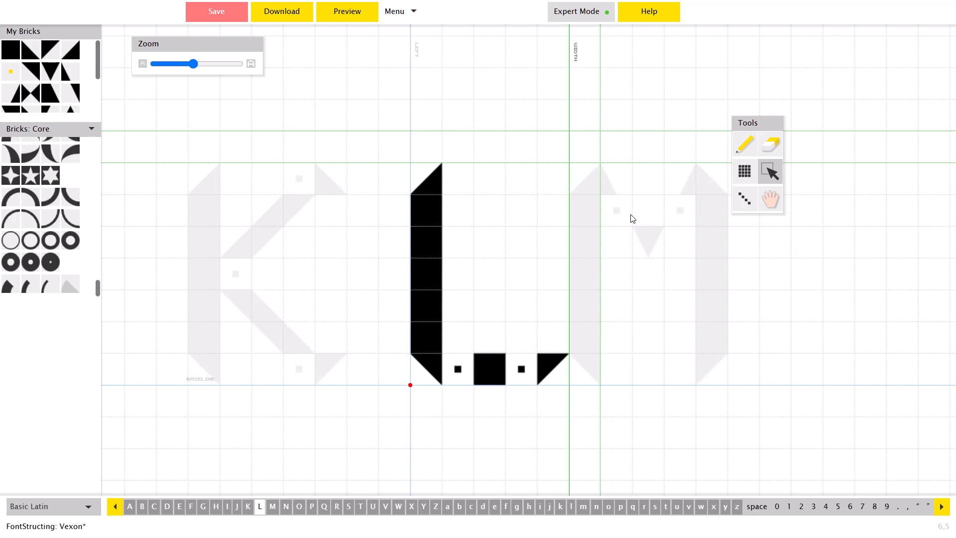
pyautogui.press('Right')
pyautogui.press('Left')
pyautogui.press('Right')
pyautogui.press('Right')
pyautogui.press('Right')
pyautogui.press('Right')
pyautogui.press('Right')
pyautogui.press('Right')
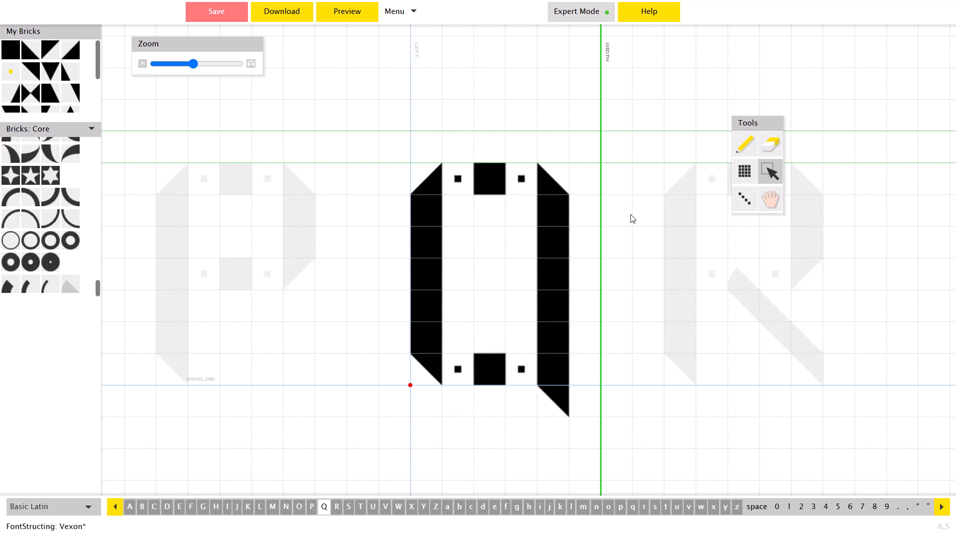
pyautogui.press('Left')
pyautogui.press('Left')
pyautogui.press('Left')
pyautogui.press('Left')
pyautogui.press('Left')
pyautogui.press('Left')
pyautogui.press('Left')
pyautogui.press('Left')
pyautogui.press('Left')
pyautogui.press('Left')
pyautogui.press('Left')
pyautogui.press('Left')
pyautogui.press('Left')
pyautogui.press('Left')
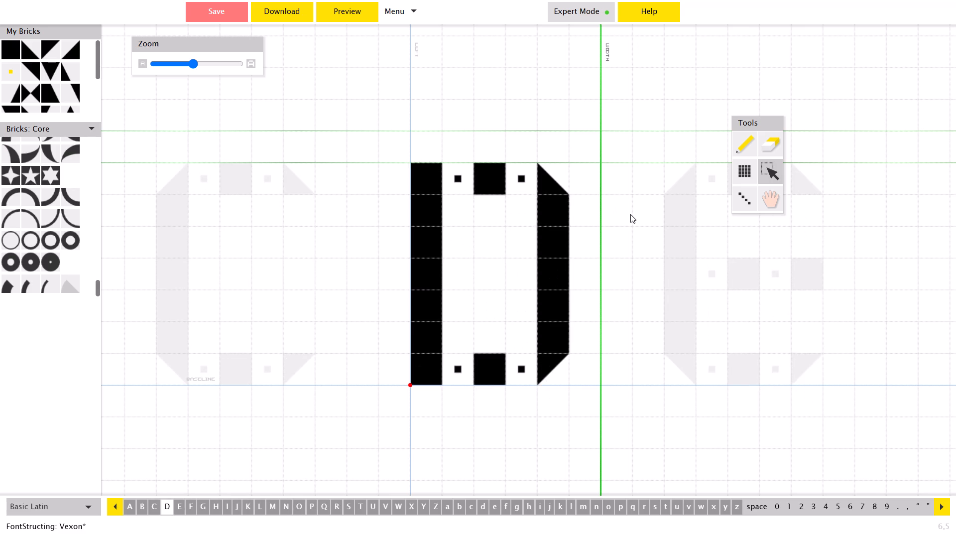
pyautogui.press('Right')
pyautogui.press('Right')
pyautogui.press('Right')
pyautogui.press('Right')
pyautogui.press('Right')
pyautogui.press('Right')
pyautogui.press('Right')
pyautogui.press('Right')
pyautogui.press('Right')
pyautogui.press('Right')
pyautogui.press('Right')
pyautogui.press('Right')
pyautogui.press('Right')
pyautogui.press('Left')
pyautogui.press('Left')
pyautogui.press('Left')
pyautogui.press('Left')
pyautogui.press('Left')
pyautogui.press('Left')
pyautogui.press('Left')
pyautogui.press('Left')
pyautogui.press('Left')
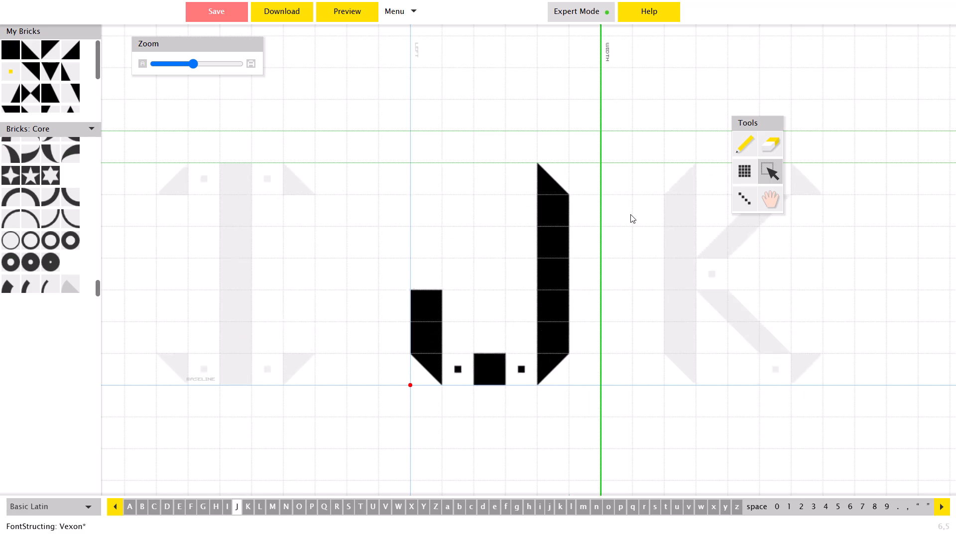
pyautogui.press('Right')
pyautogui.press('Right')
pyautogui.press('Right')
pyautogui.press('Right')
pyautogui.press('Right')
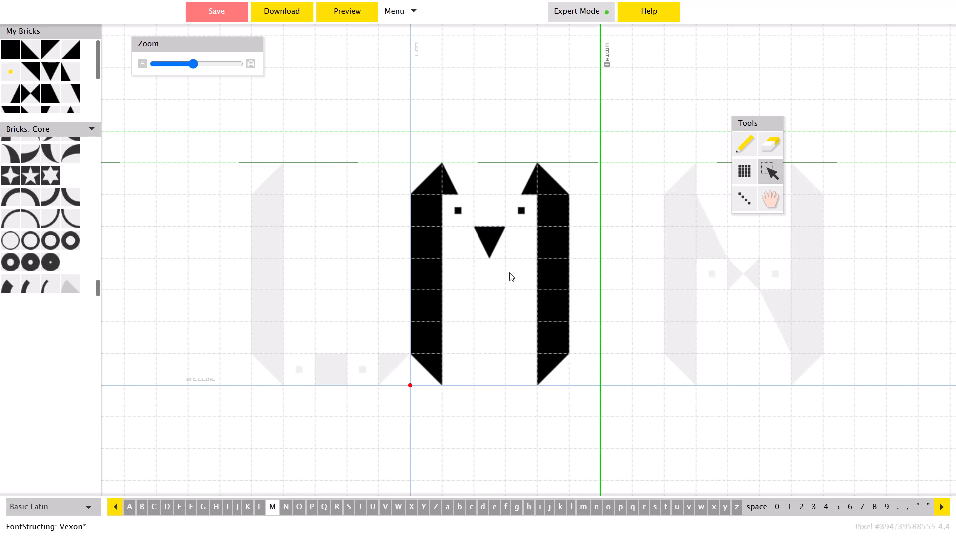
pyautogui.press('Left')
pyautogui.press('Left')
pyautogui.press('Left')
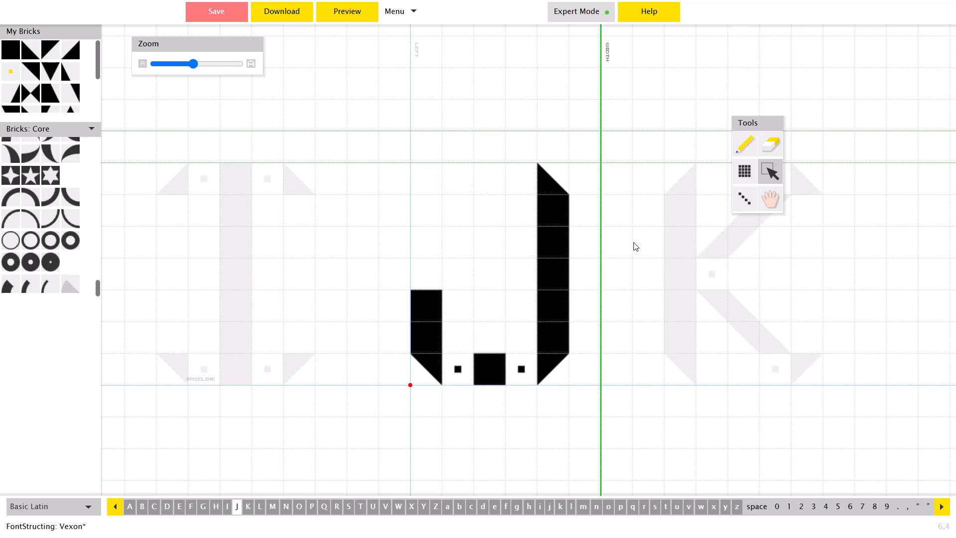
# Set the K's width guide to six grid squares, onto the extra vertical guide, and compare it with the J.
pyautogui.press('Right')
pyautogui.press('Left')
pyautogui.press('Right')
pyautogui.moveTo(633, 242); pyautogui.dragTo(607, 242)
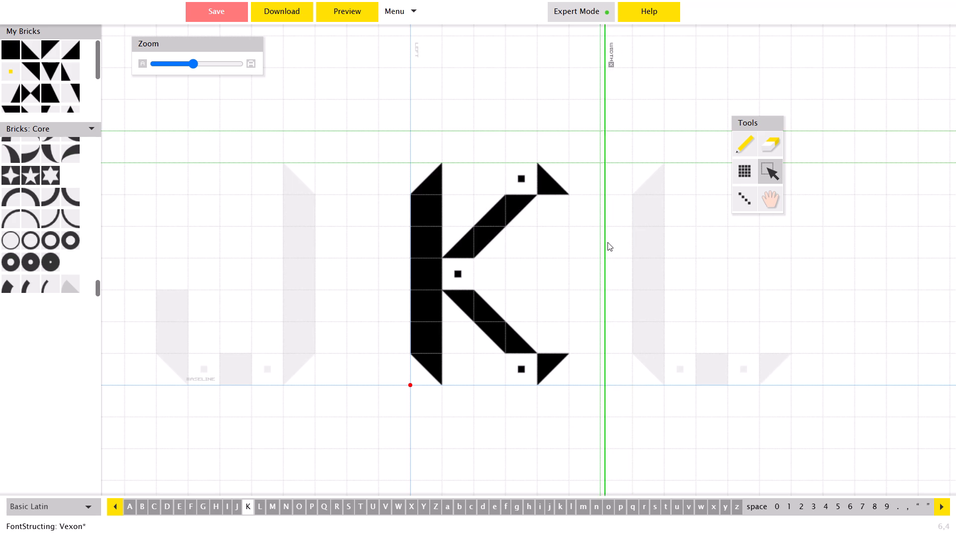
pyautogui.moveTo(607, 242); pyautogui.dragTo(607, 242)
pyautogui.press('Left')
pyautogui.press('Right')
pyautogui.press('Left')
pyautogui.press('Right')
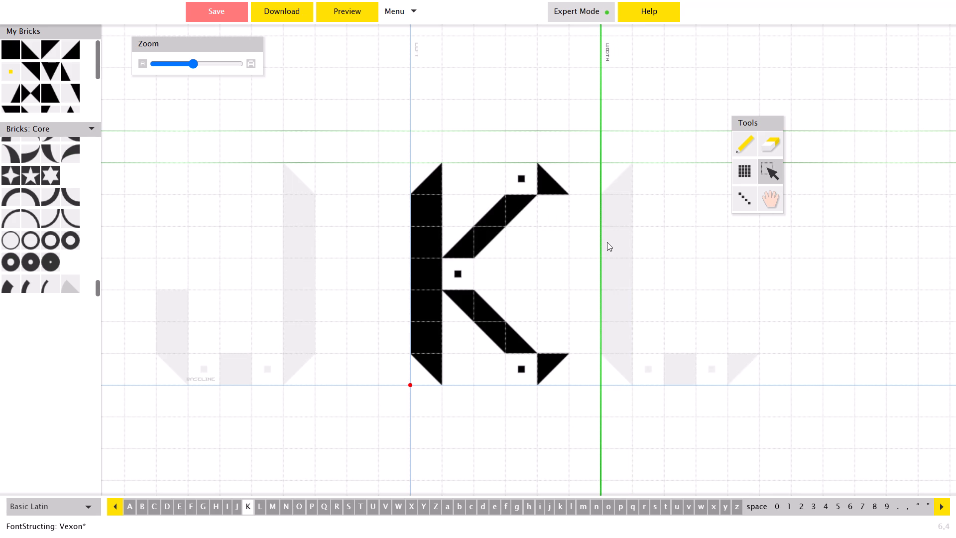
# Alternate between the J and the K to compare their width guides and letter positions.
pyautogui.press('Left')
pyautogui.press('Right')
pyautogui.press('Left')
pyautogui.press('Right')
pyautogui.press('Left')
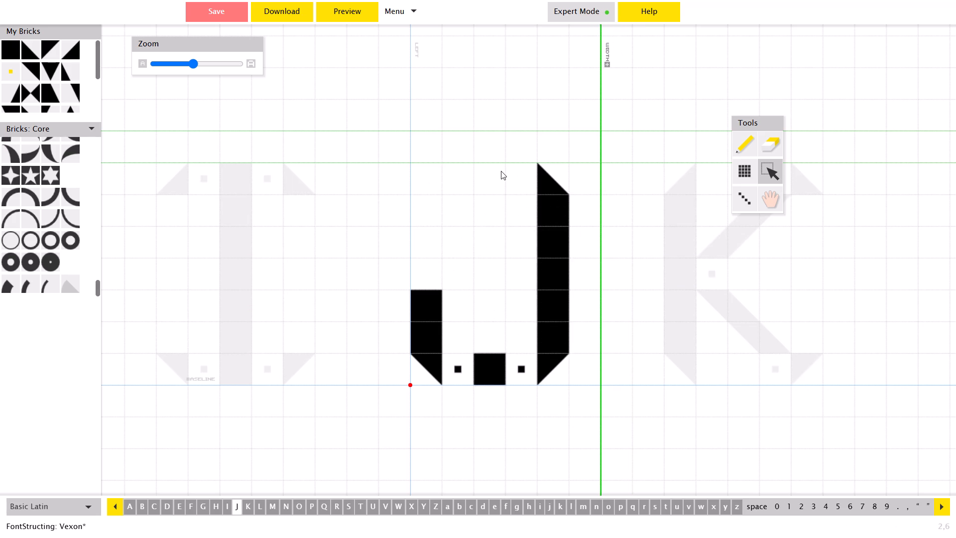
pyautogui.press('Right')
pyautogui.press('Left')
pyautogui.press('Right')
pyautogui.press('Left')
pyautogui.press('Right')
pyautogui.press('Left')
pyautogui.press('Right')
pyautogui.press('Left')
pyautogui.press('Right')
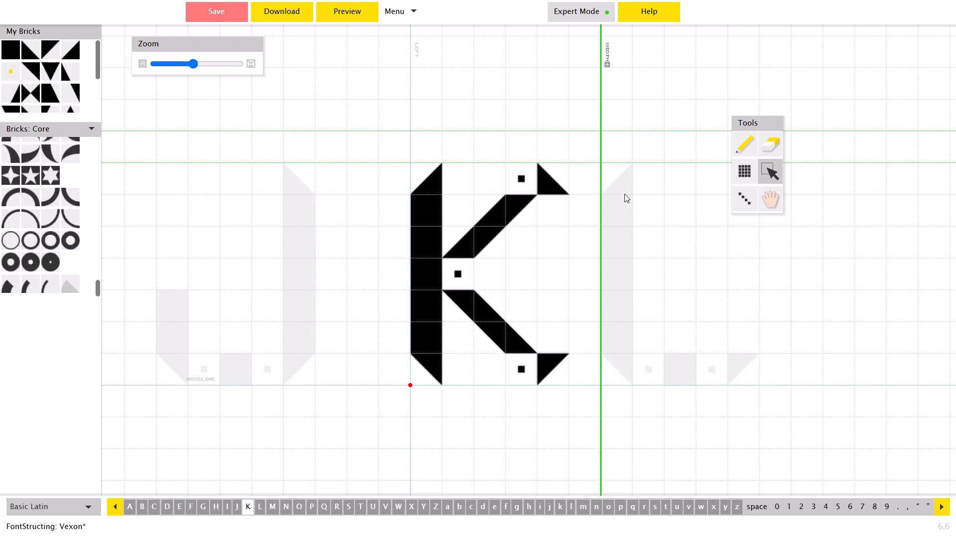
pyautogui.press('Left')
pyautogui.press('Right')
pyautogui.press('Left')
pyautogui.press('Right')
# Set the L's width guide to six grid squares, matching the K, and compare it with the neighbouring letters.
pyautogui.press('Right')
pyautogui.press('Left')
pyautogui.press('Right')
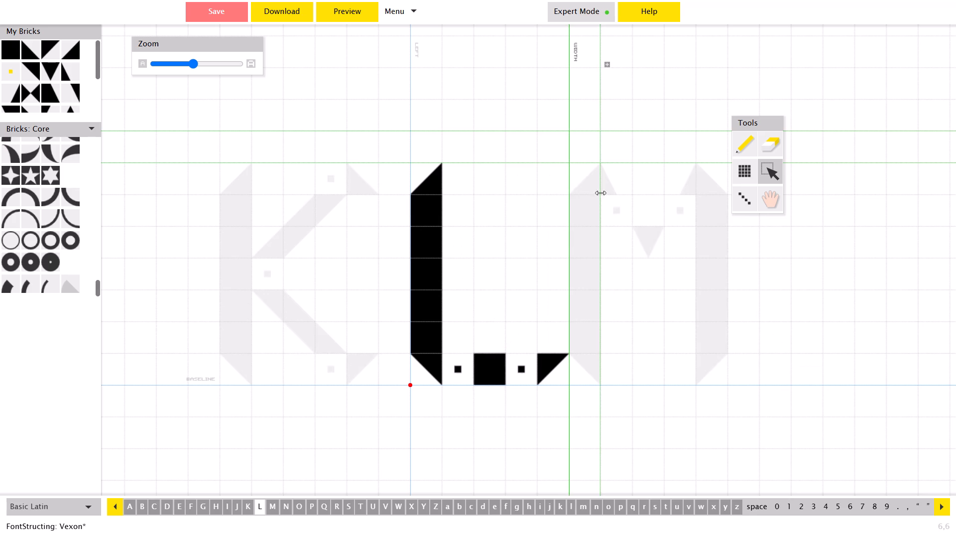
pyautogui.press('Left')
pyautogui.press('Right')
pyautogui.moveTo(570, 188); pyautogui.dragTo(603, 193)
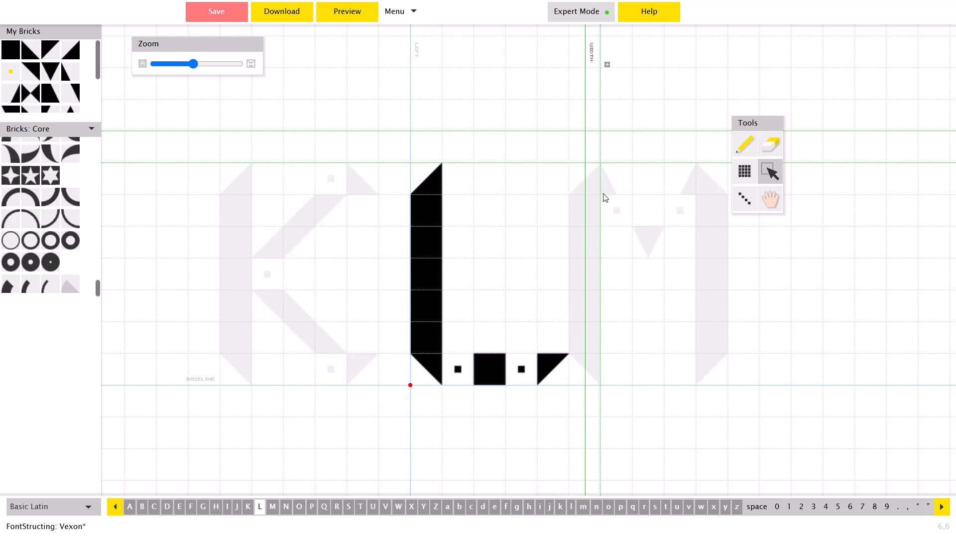
pyautogui.moveTo(603, 193); pyautogui.dragTo(637, 195)
pyautogui.press('Left')
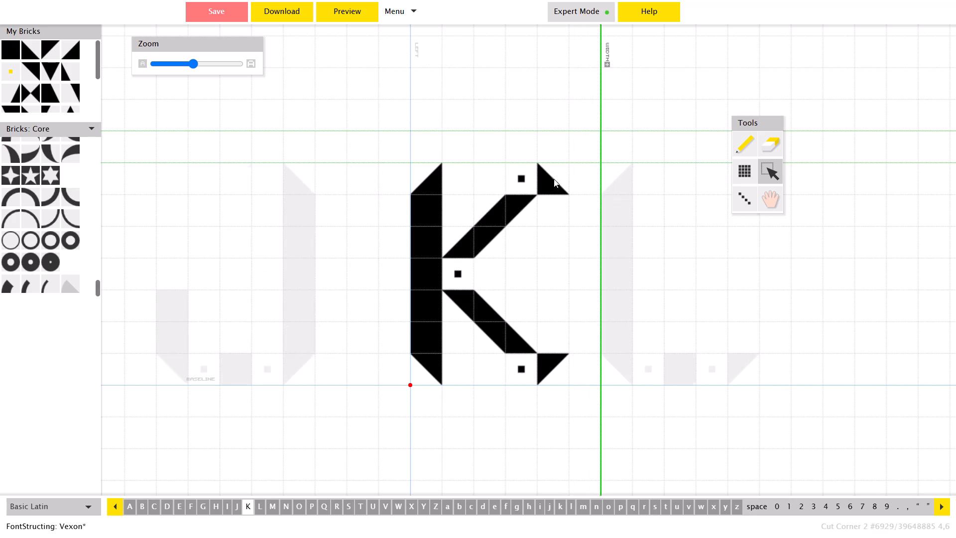
pyautogui.press('Right')
pyautogui.press('Left')
pyautogui.press('Right')
pyautogui.press('Right')
pyautogui.press('Left')
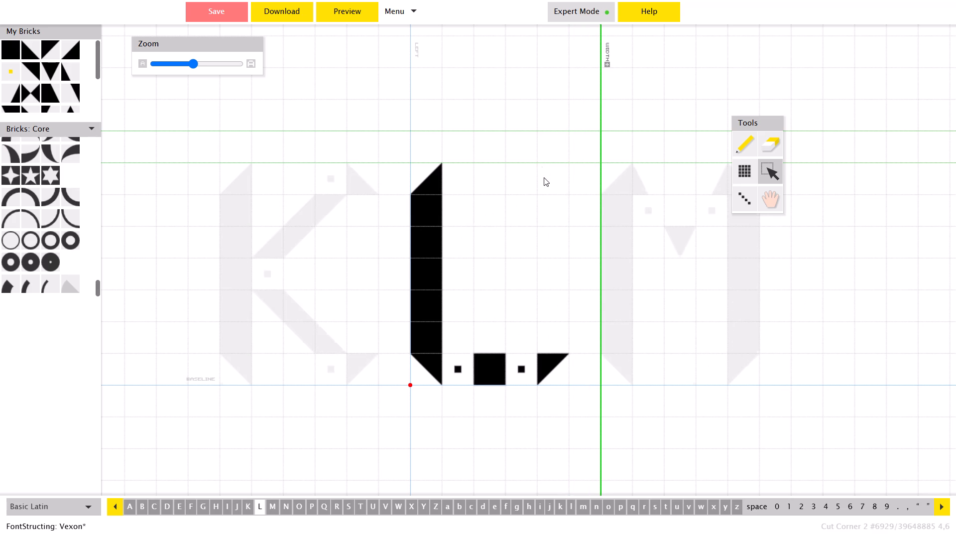
pyautogui.press('Left')
pyautogui.press('Left')
pyautogui.press('Right')
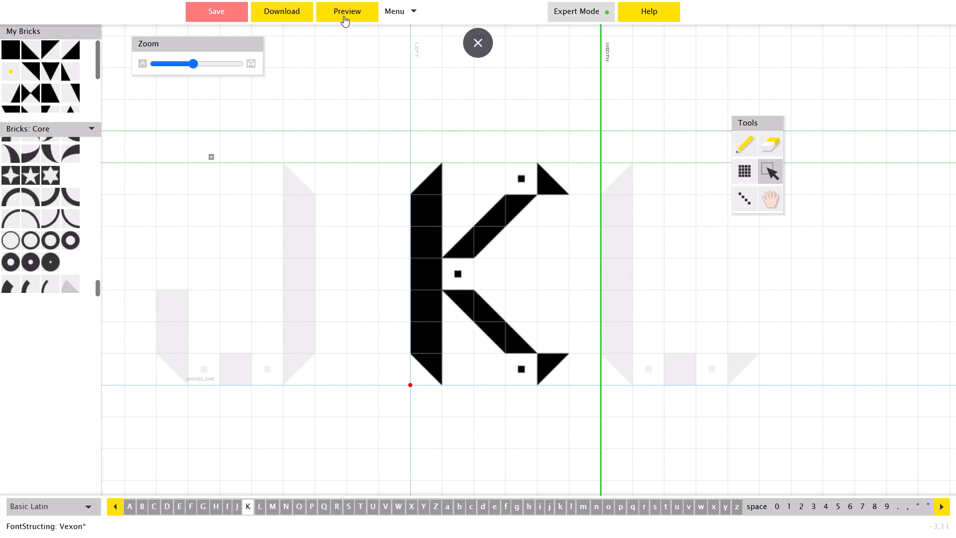
# Preview the font, test the L's spacing by adding LLLG to the sample text, erase it and return to the editor.
pyautogui.click(345, 16)
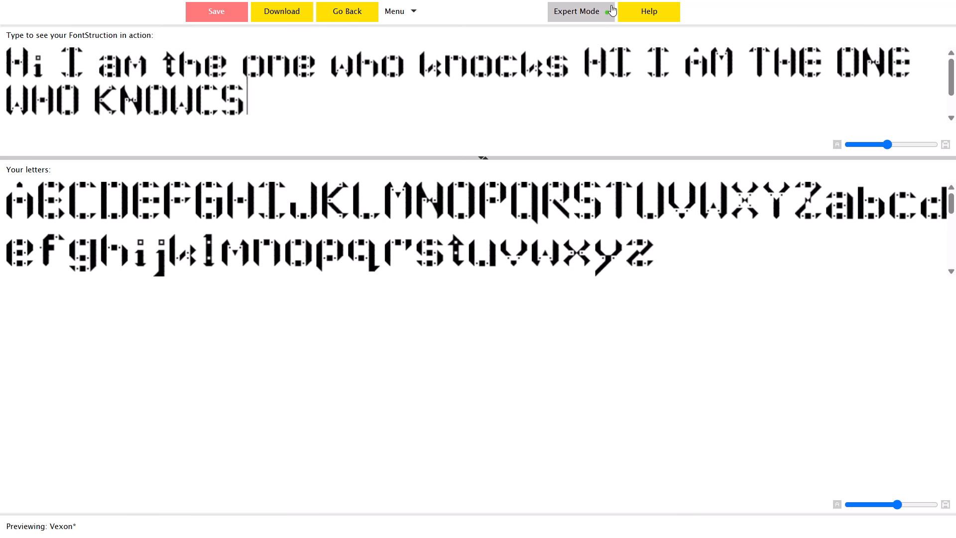
pyautogui.click(345, 12)
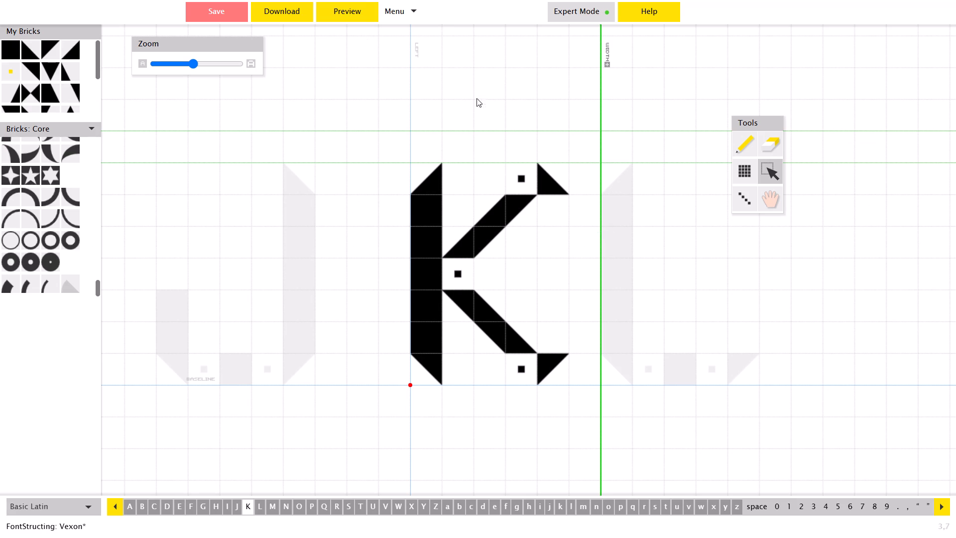
pyautogui.click(348, 17)
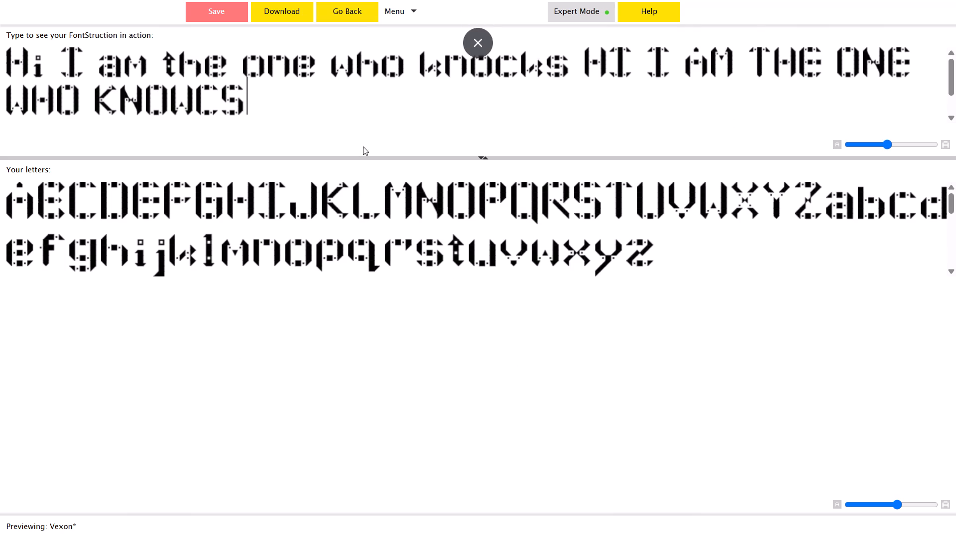
pyautogui.press('l')
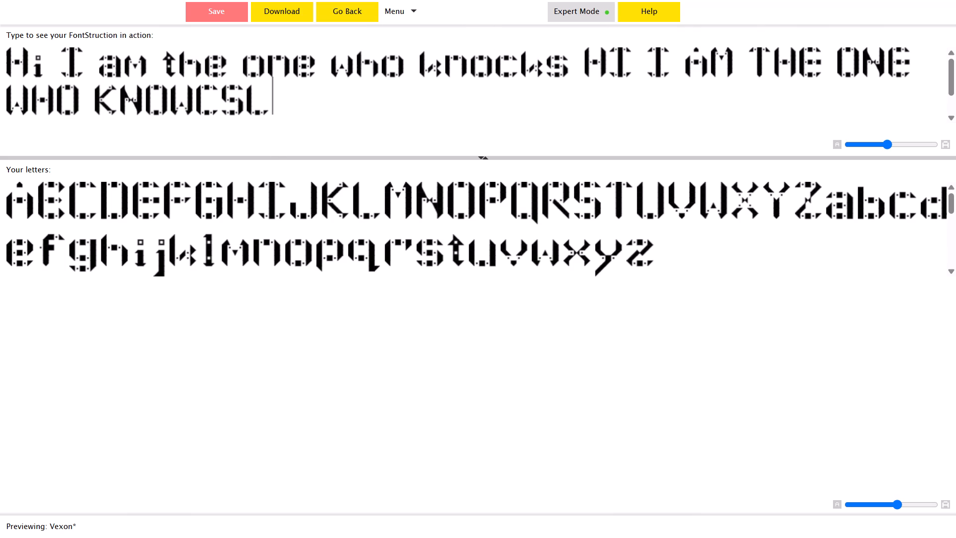
pyautogui.write('LLG')
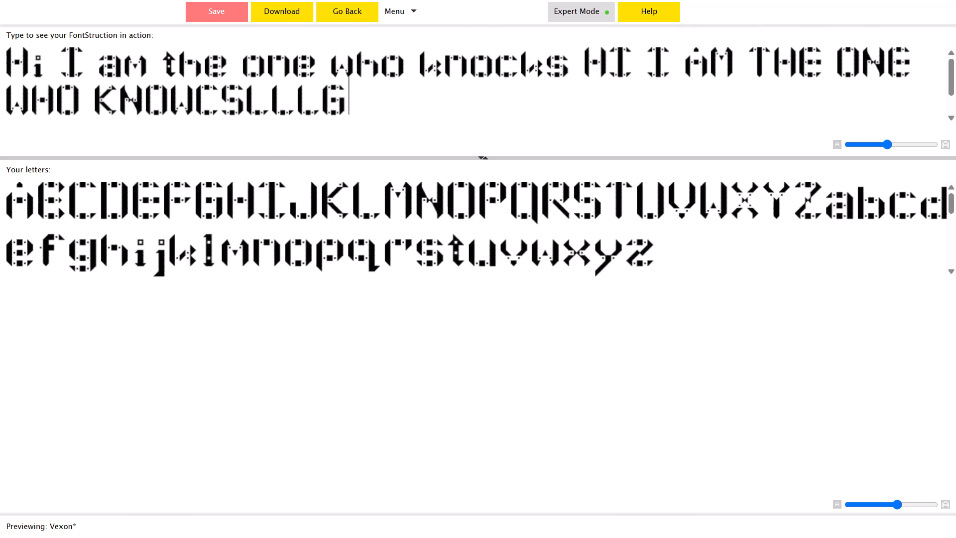
pyautogui.press('BackSpace')
pyautogui.press('BackSpace')
pyautogui.press('BackSpace')
pyautogui.press('BackSpace')
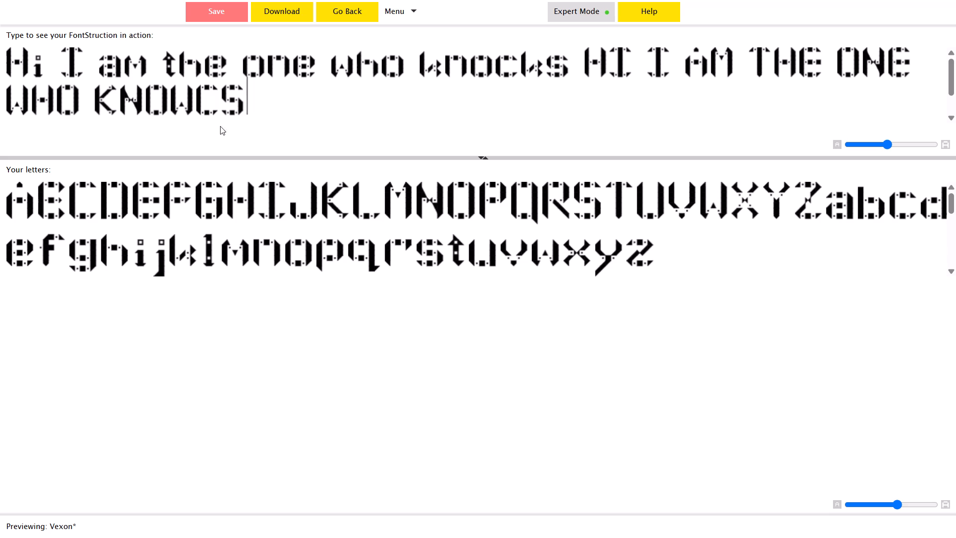
pyautogui.click(366, 9)
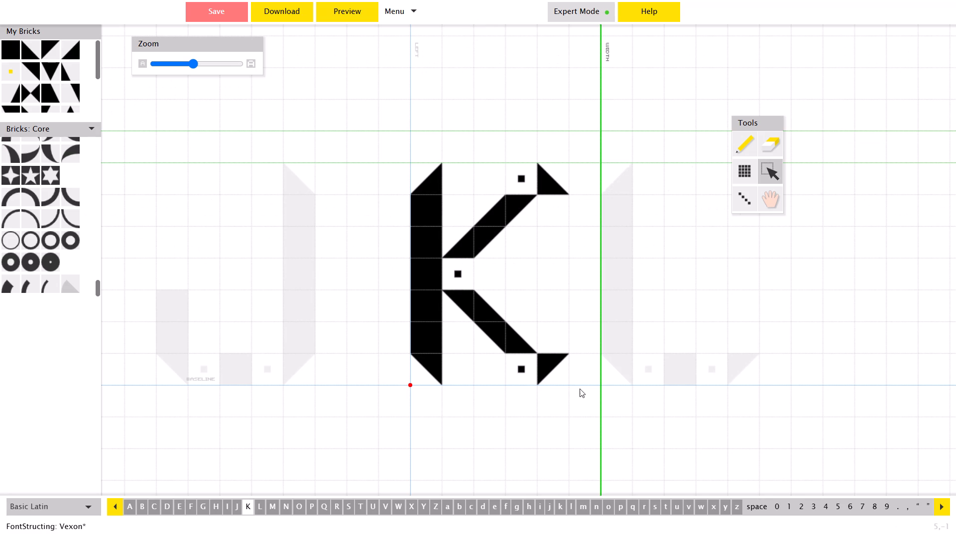
# Go back and forth between the I, J and K to compare their width guides.
pyautogui.press('Left')
pyautogui.press('Left')
pyautogui.press('Right')
pyautogui.press('Right')
pyautogui.press('Left')
pyautogui.press('Right')
pyautogui.press('Left')
pyautogui.press('Left')
pyautogui.press('Right')
pyautogui.press('Right')
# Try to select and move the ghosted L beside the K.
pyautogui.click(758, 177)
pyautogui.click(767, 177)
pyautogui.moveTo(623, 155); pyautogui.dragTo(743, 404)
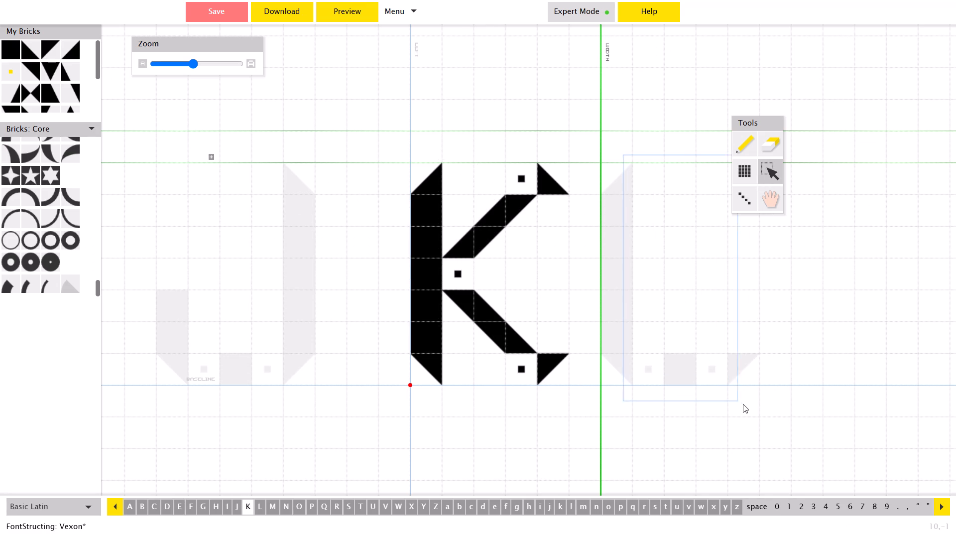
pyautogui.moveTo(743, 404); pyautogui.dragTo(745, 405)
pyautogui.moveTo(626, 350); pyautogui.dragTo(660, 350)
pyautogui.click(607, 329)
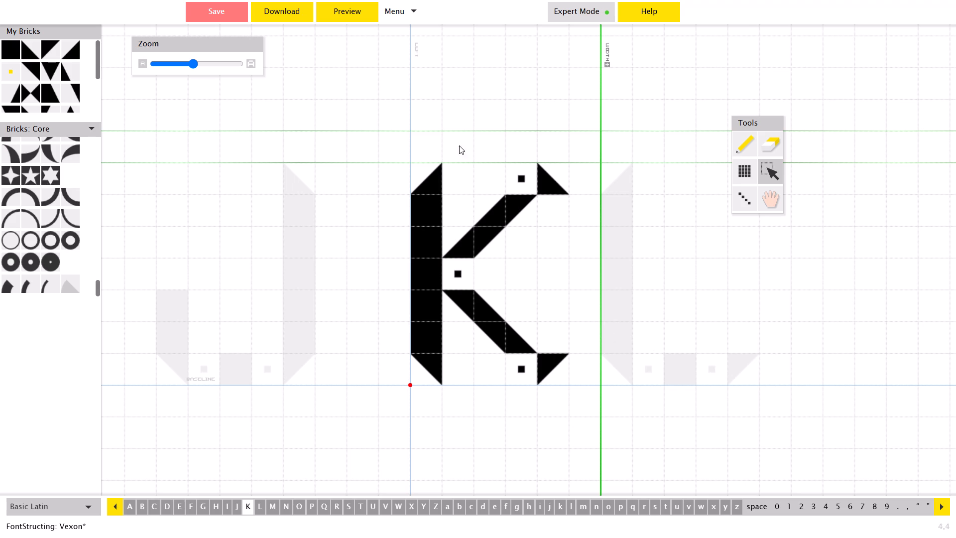
# On the K, add an extra vertical guide at seven grid squares, one square outside the width guide.
pyautogui.press('Left')
pyautogui.press('Right')
pyautogui.click(608, 66)
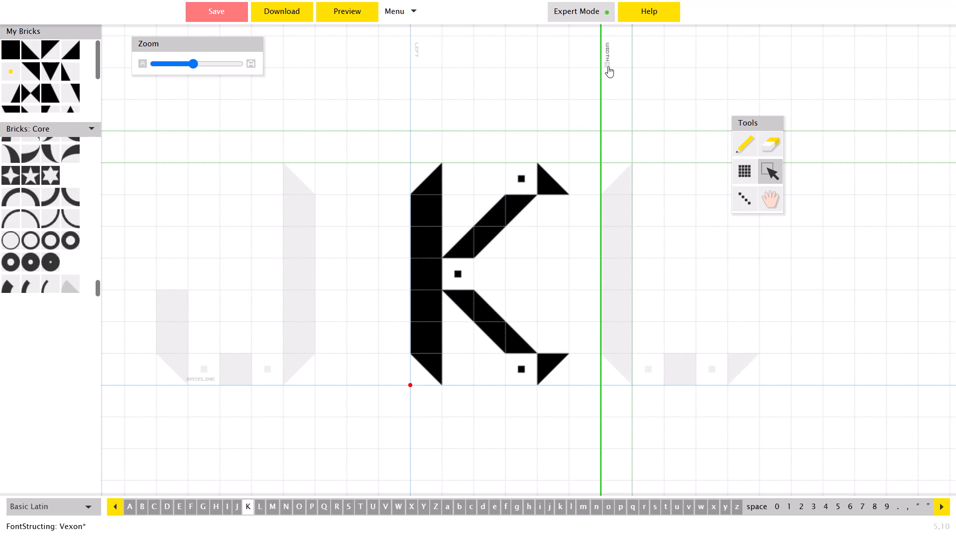
# Go through the letters J to M and examine their widths against the extra vertical guide.
pyautogui.press('Right')
pyautogui.press('Left')
pyautogui.press('Left')
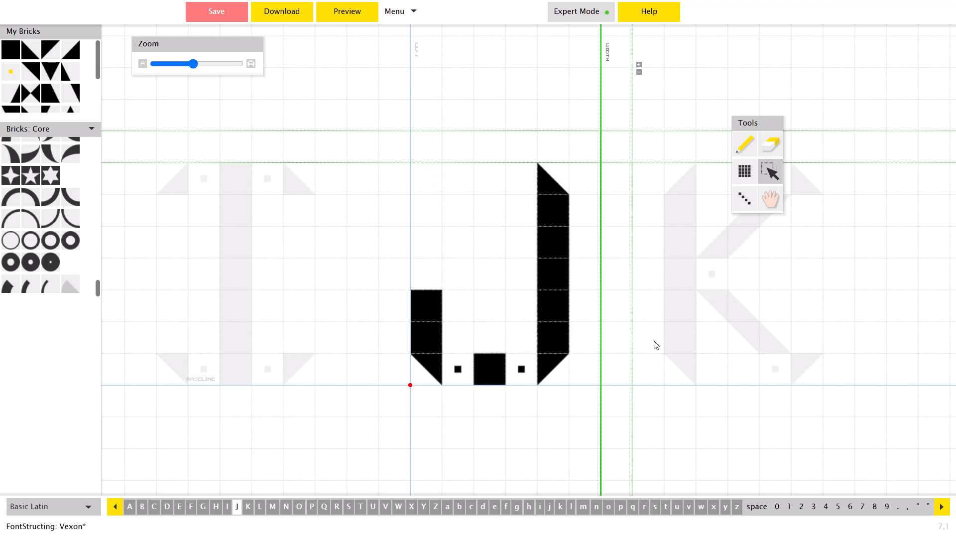
pyautogui.press('Right')
pyautogui.press('Right')
pyautogui.press('Right')
pyautogui.scroll(-3, 635, 329)
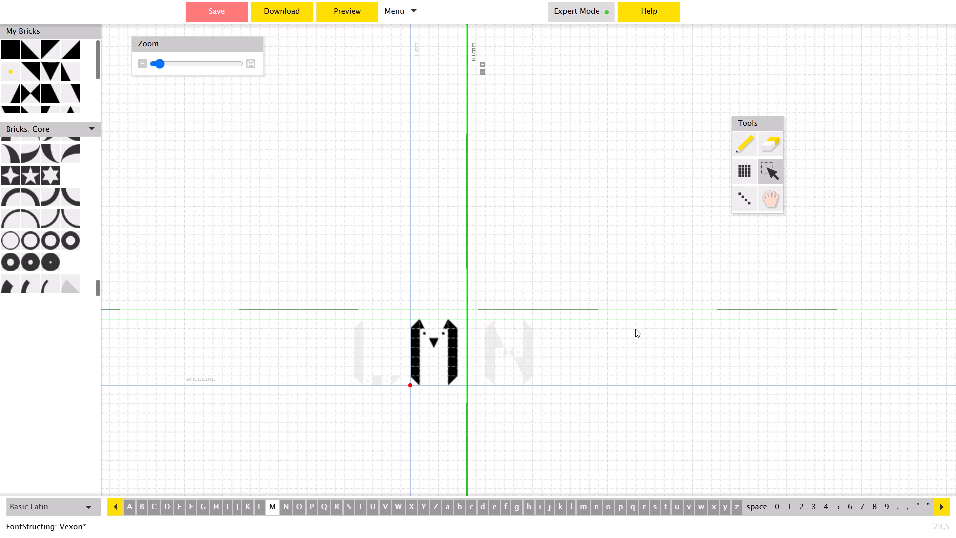
pyautogui.scroll(1, 545, 376)
pyautogui.scroll(1, 507, 392)
pyautogui.scroll(-5, 507, 392)
pyautogui.scroll(2, 478, 372)
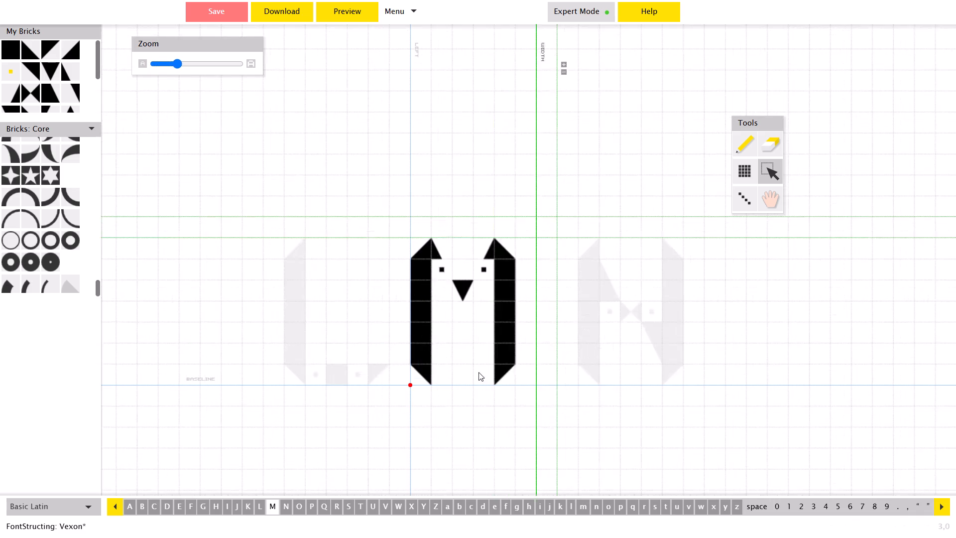
pyautogui.scroll(2, 478, 372)
pyautogui.scroll(1, 221, 243)
pyautogui.scroll(-1, 408, 260)
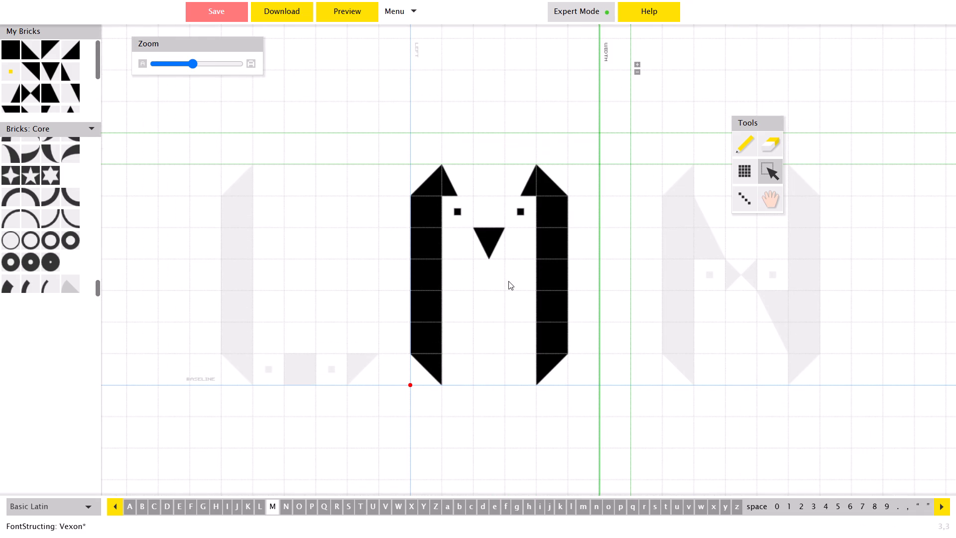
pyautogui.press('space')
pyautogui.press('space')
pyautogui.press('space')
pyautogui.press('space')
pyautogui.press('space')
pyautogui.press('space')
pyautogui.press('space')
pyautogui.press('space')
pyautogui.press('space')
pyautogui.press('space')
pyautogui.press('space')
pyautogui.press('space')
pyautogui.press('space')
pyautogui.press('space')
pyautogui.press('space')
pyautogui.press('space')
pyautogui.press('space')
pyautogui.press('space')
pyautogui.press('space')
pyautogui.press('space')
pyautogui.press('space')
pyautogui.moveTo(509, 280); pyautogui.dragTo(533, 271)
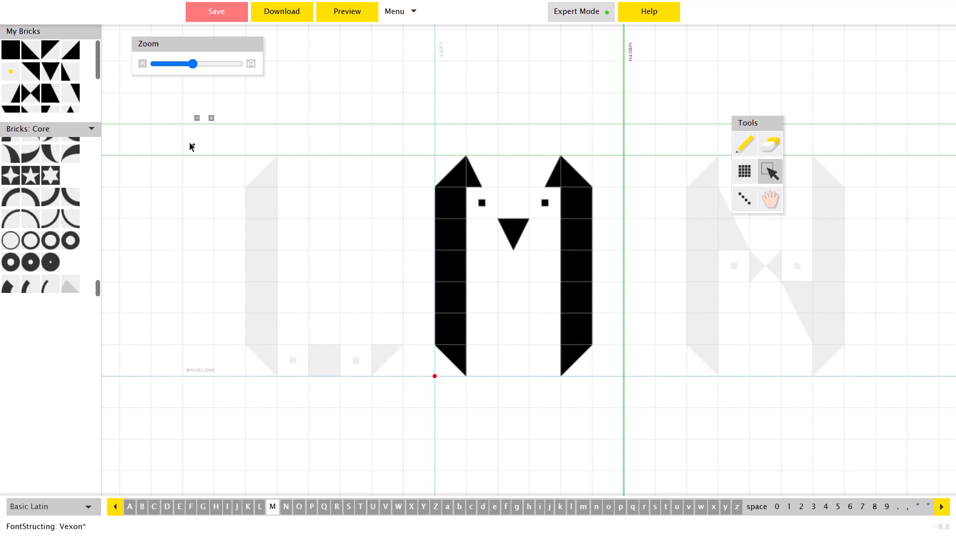
pyautogui.click(197, 118)
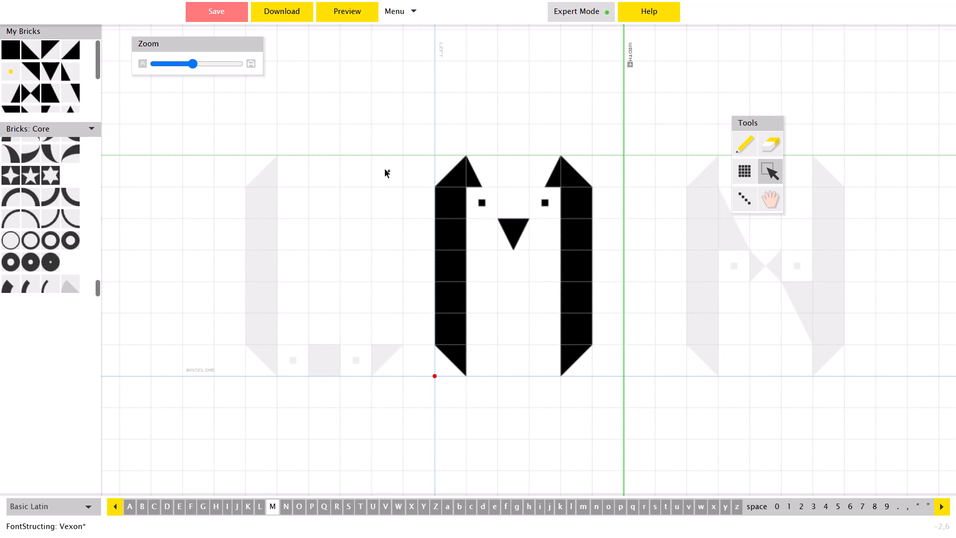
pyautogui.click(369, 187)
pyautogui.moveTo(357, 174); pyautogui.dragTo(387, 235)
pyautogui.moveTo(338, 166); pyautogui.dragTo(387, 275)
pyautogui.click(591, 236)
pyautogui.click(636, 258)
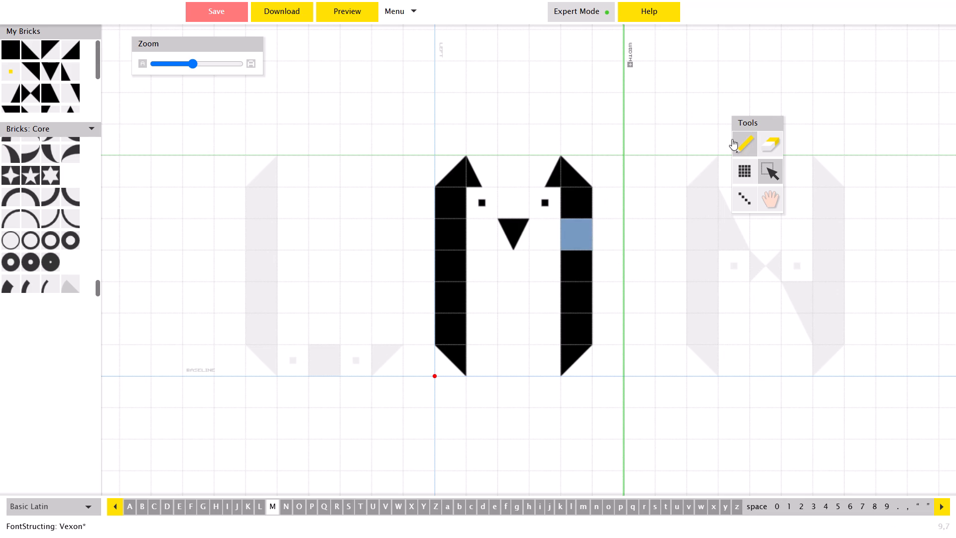
# Switch to the Pencil tool with the full square brick as the active brick.
pyautogui.click(748, 140)
pyautogui.click(16, 54)
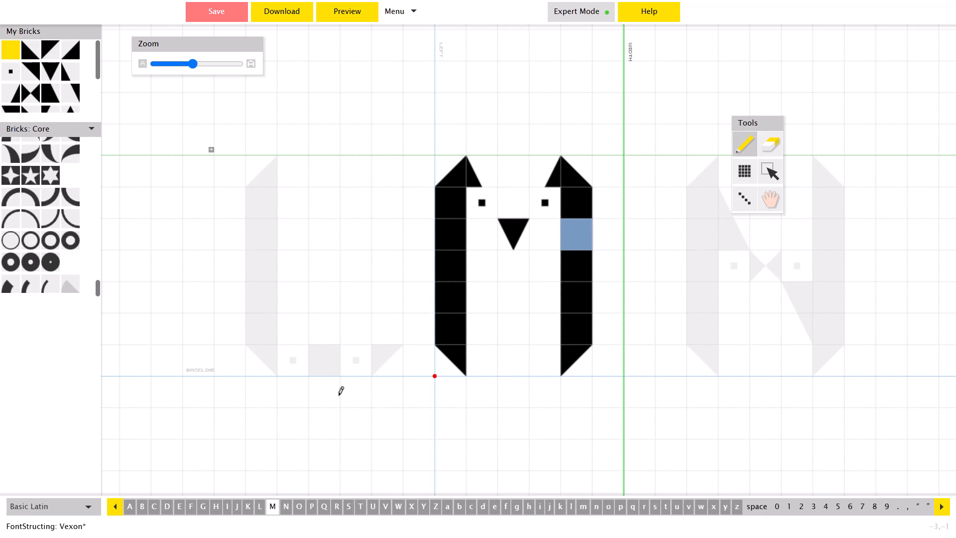
# Go back and forth through the letters H to T and examine their widths against the width guide.
pyautogui.click(290, 512)
pyautogui.press('Left')
pyautogui.press('Left')
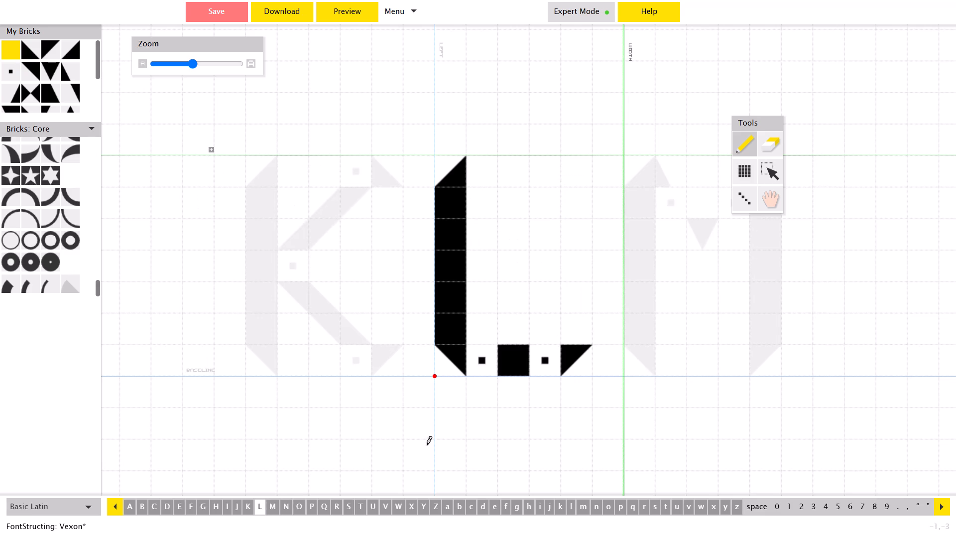
pyautogui.press('Right')
pyautogui.press('Right')
pyautogui.press('Right')
pyautogui.press('Right')
pyautogui.press('Right')
pyautogui.press('Right')
pyautogui.press('Right')
pyautogui.press('Right')
pyautogui.press('Left')
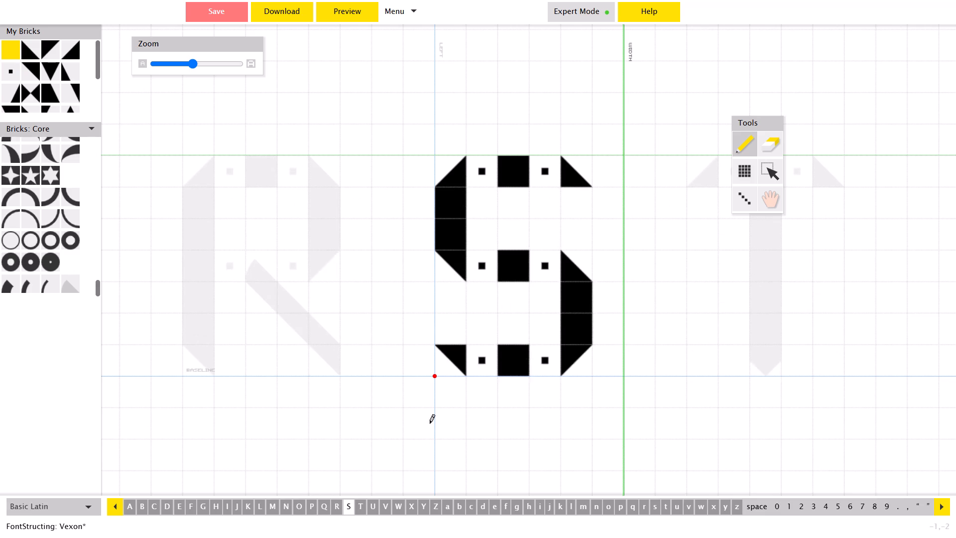
pyautogui.press('Left')
pyautogui.press('Left')
pyautogui.press('Left')
pyautogui.press('Left')
pyautogui.press('Left')
pyautogui.press('Left')
pyautogui.press('Left')
pyautogui.press('Left')
pyautogui.press('Left')
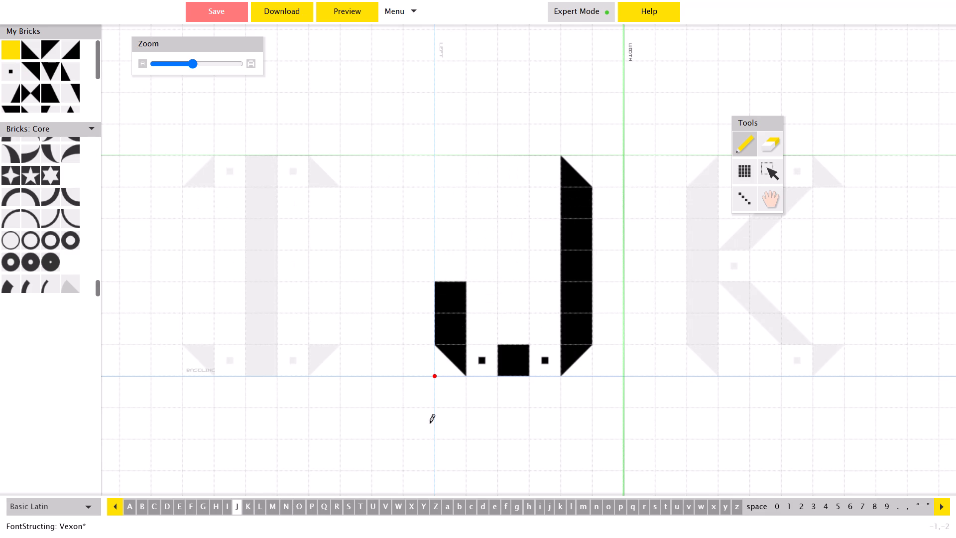
pyautogui.press('Left')
pyautogui.press('Left')
pyautogui.press('Right')
pyautogui.press('Right')
pyautogui.press('Right')
pyautogui.press('Right')
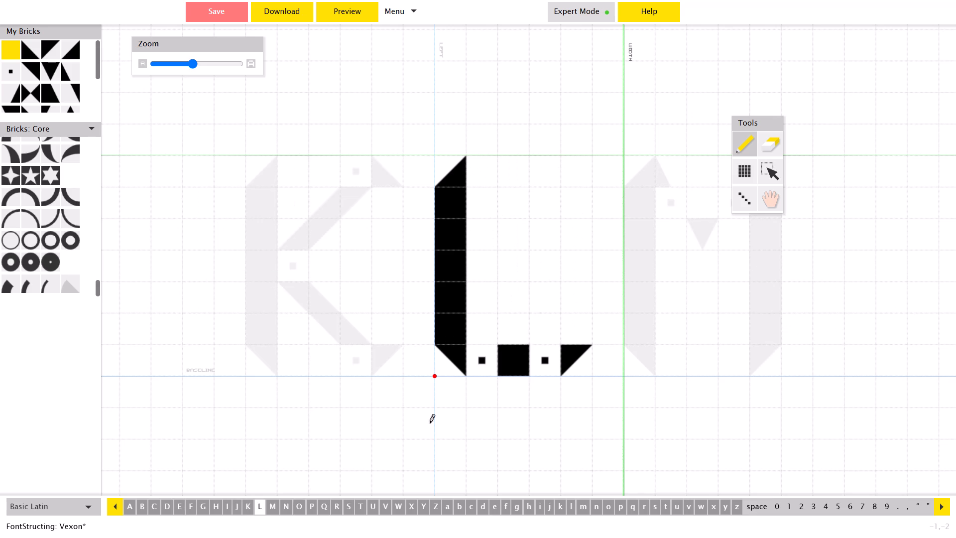
pyautogui.press('Left')
pyautogui.press('Left')
pyautogui.press('Left')
pyautogui.press('Right')
pyautogui.press('Right')
pyautogui.press('Right')
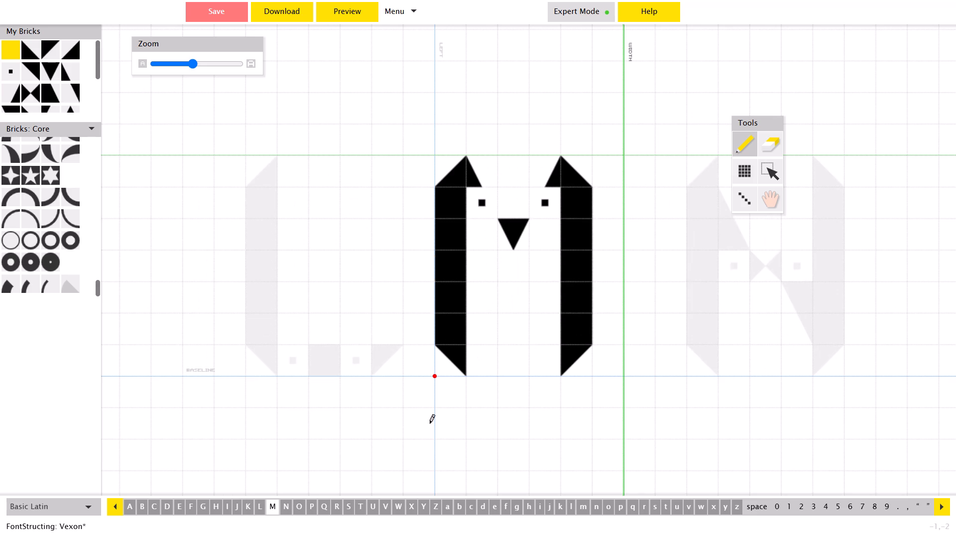
pyautogui.press('Right')
pyautogui.press('Left')
pyautogui.press('Left')
pyautogui.press('Left')
pyautogui.press('Left')
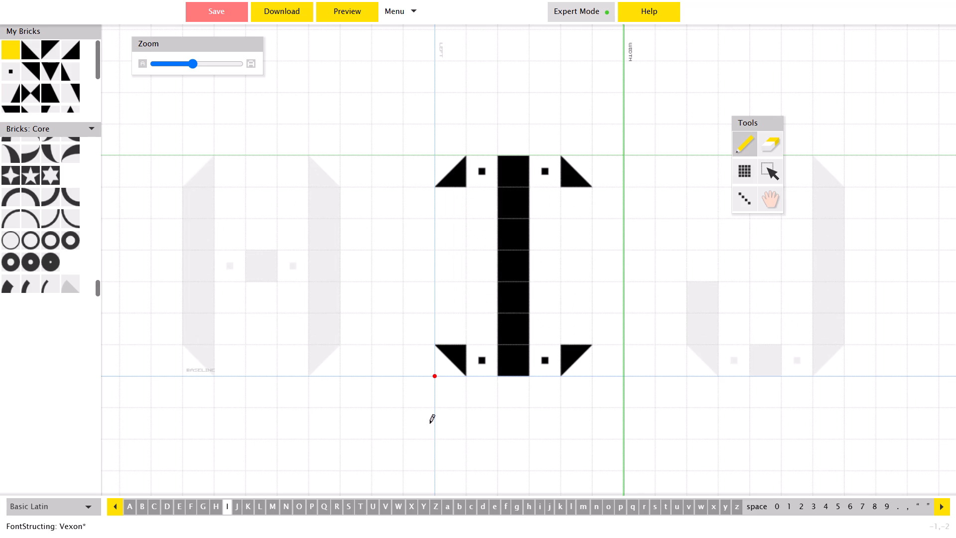
pyautogui.press('Right')
pyautogui.press('Right')
pyautogui.press('Right')
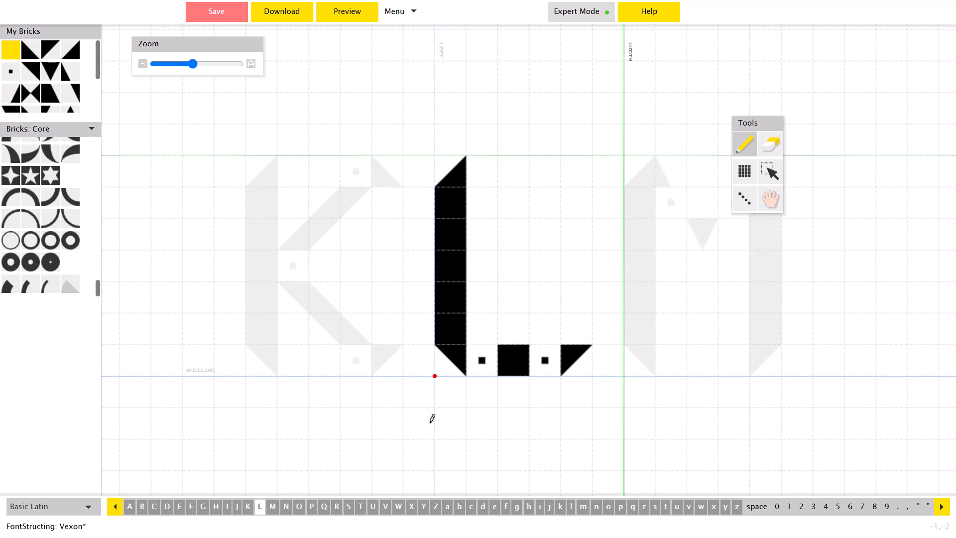
pyautogui.press('Right')
pyautogui.press('Left')
pyautogui.press('Left')
pyautogui.press('Left')
pyautogui.press('Left')
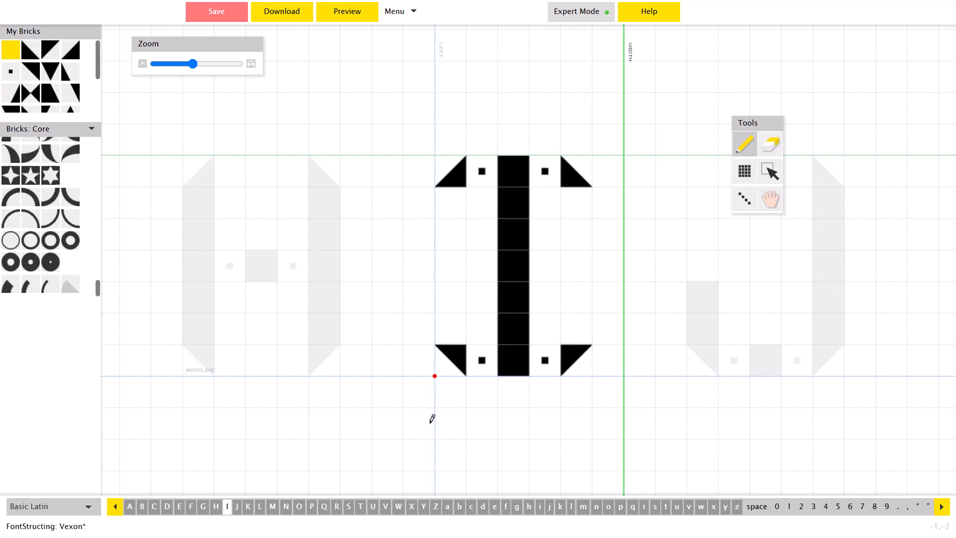
pyautogui.press('Left')
# Preview the font, examine the spacing of the sample text and alphabet, and return to the letter editor.
pyautogui.press('space')
pyautogui.press('space')
pyautogui.press('space')
pyautogui.press('space')
pyautogui.press('space')
pyautogui.press('space')
pyautogui.press('space')
pyautogui.press('space')
pyautogui.press('space')
pyautogui.press('space')
pyautogui.press('space')
pyautogui.press('space')
pyautogui.press('space')
pyautogui.press('space')
pyautogui.press('space')
pyautogui.press('space')
pyautogui.press('space')
pyautogui.press('space')
pyautogui.press('space')
pyautogui.press('space')
pyautogui.press('space')
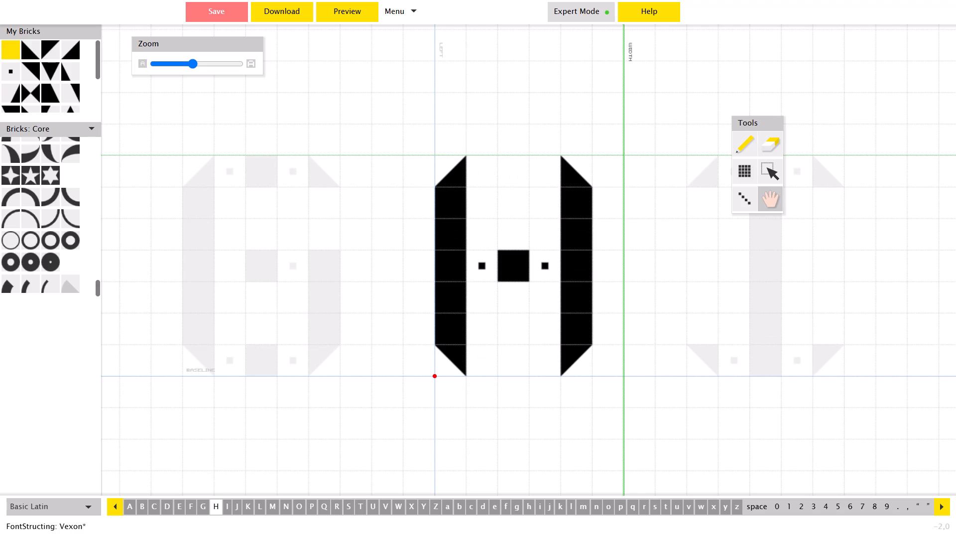
pyautogui.moveTo(397, 351); pyautogui.dragTo(381, 325)
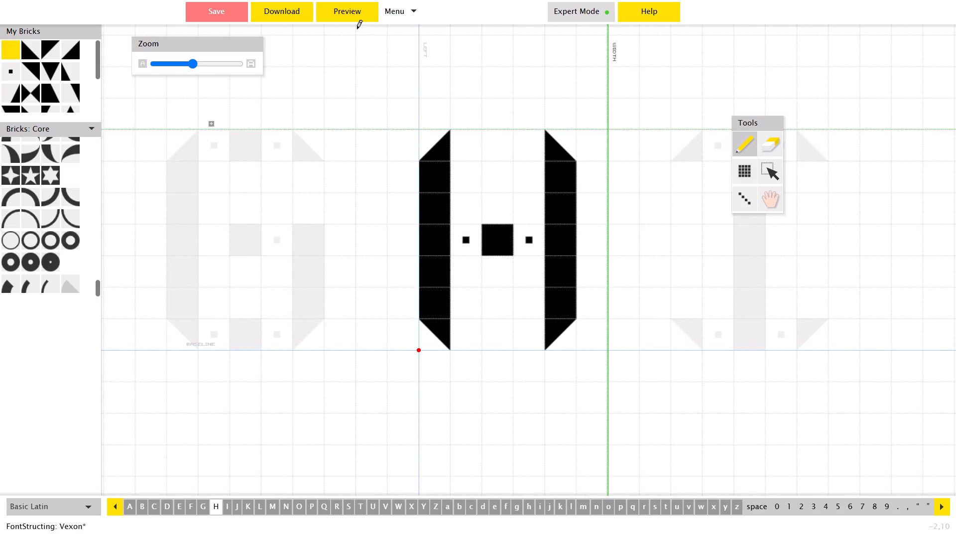
pyautogui.click(357, 28)
pyautogui.press('z')
pyautogui.click(344, 8)
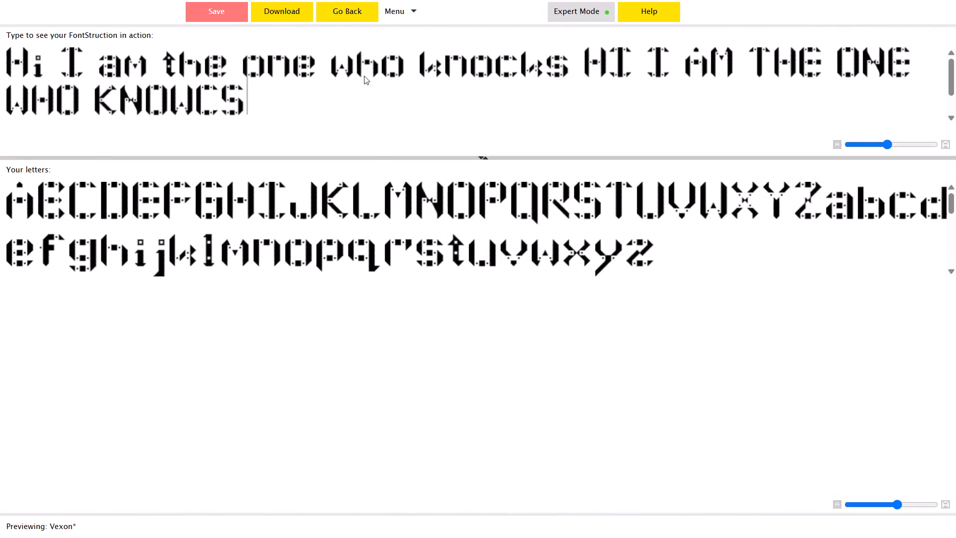
pyautogui.click(342, 2)
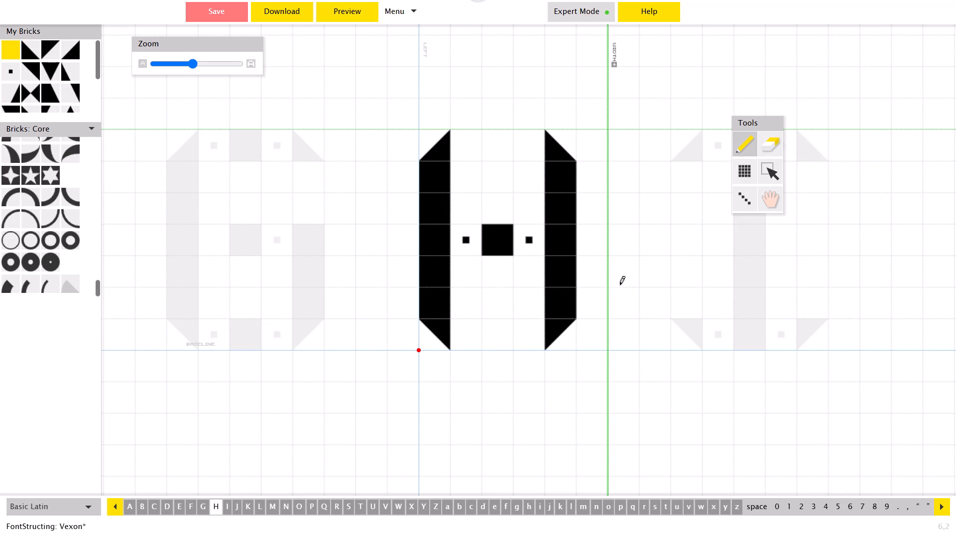
# Compare the letters I, J and K, and go back through the alphabet to A, examining each letter's width guide.
pyautogui.press('Right')
pyautogui.press('Right')
pyautogui.press('Left')
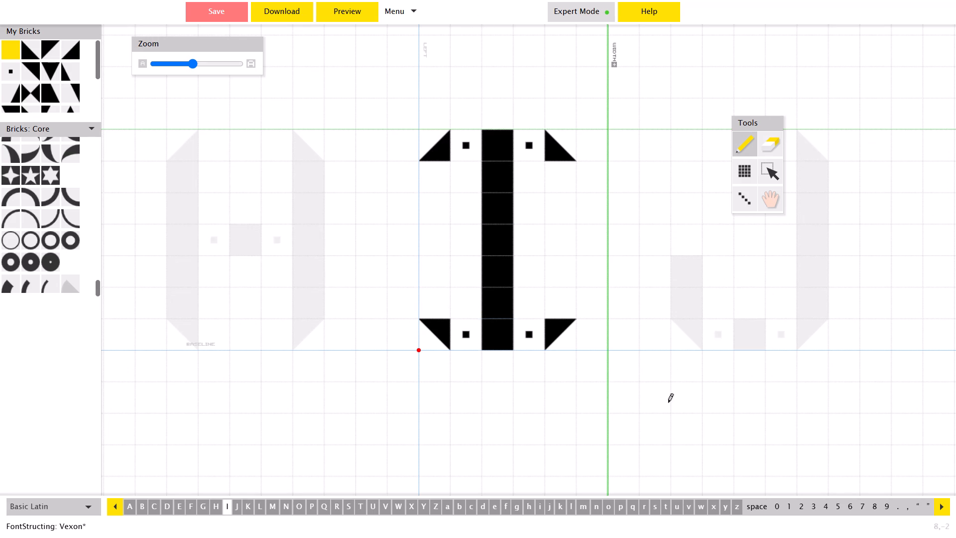
pyautogui.press('Right')
pyautogui.press('Right')
pyautogui.press('Left')
pyautogui.press('Right')
pyautogui.press('Left')
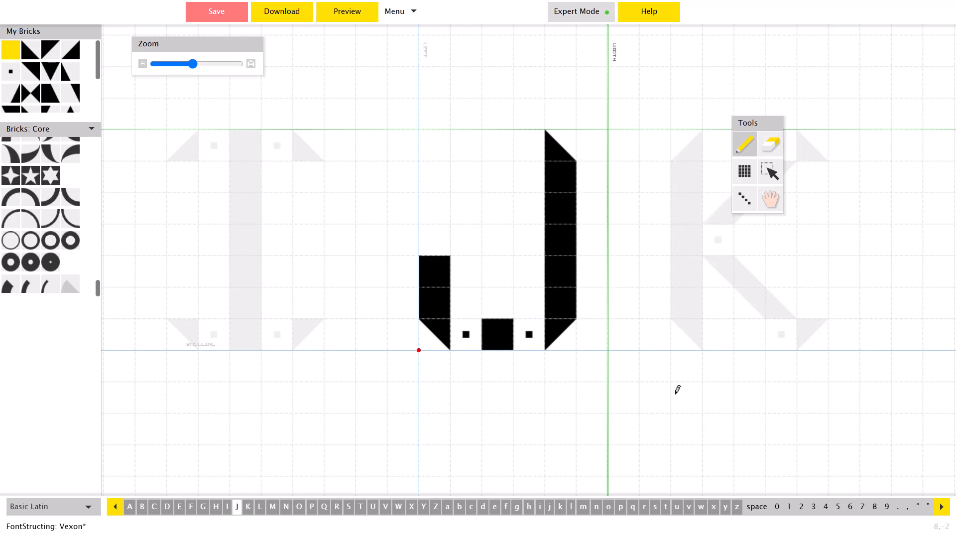
pyautogui.press('Right')
pyautogui.press('Left')
pyautogui.press('Right')
pyautogui.press('Left')
pyautogui.press('Left')
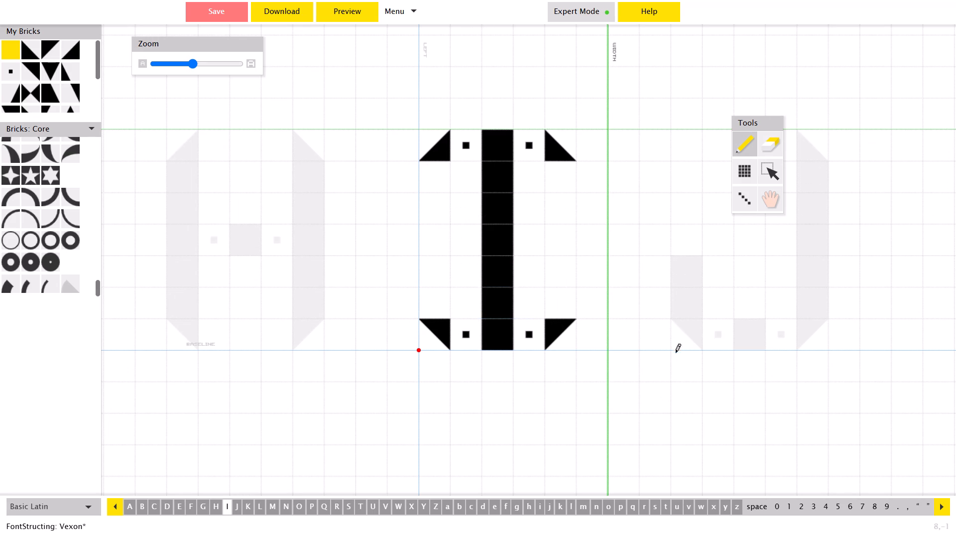
pyautogui.press('Left')
pyautogui.press('Left')
pyautogui.press('Left')
pyautogui.press('Left')
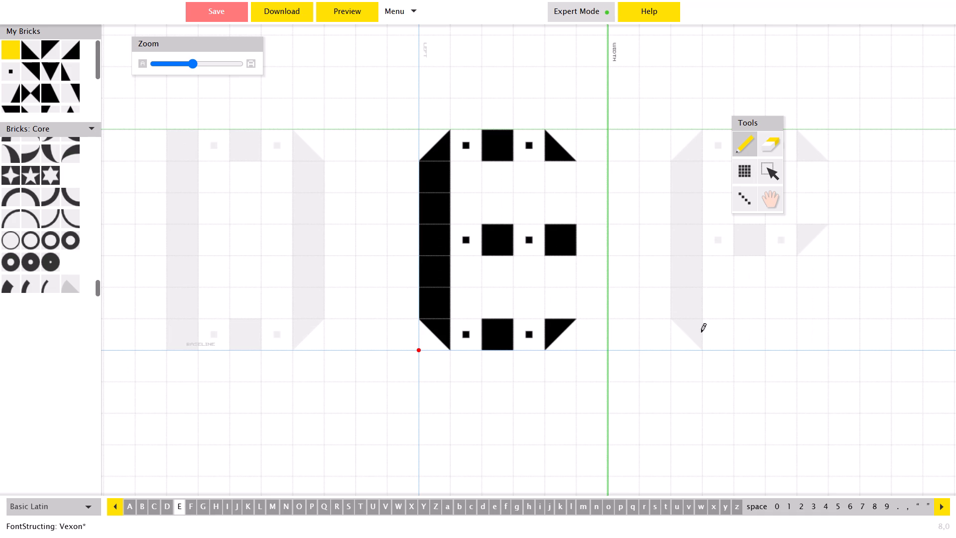
pyautogui.press('Left')
pyautogui.press('Left')
pyautogui.press('Left')
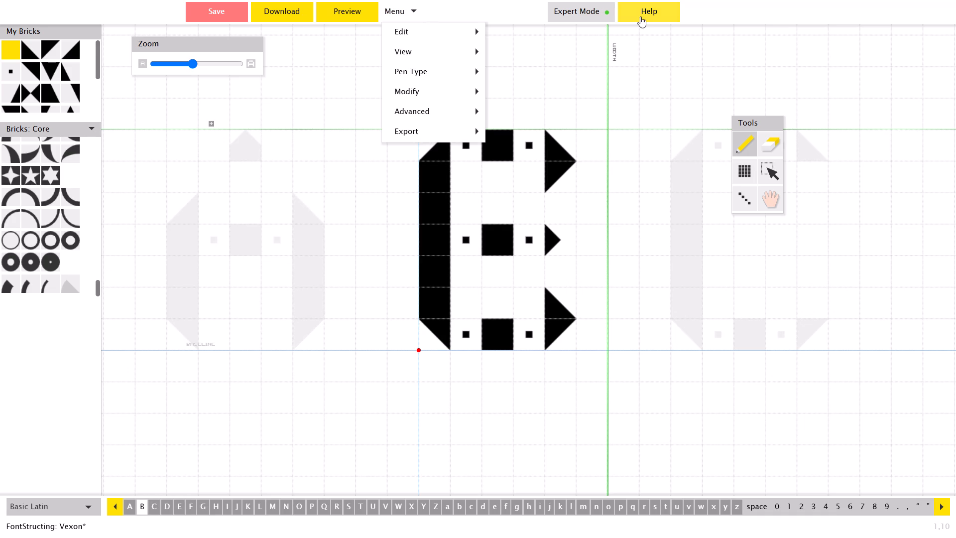
pyautogui.press('Left')
# Save the font.
pyautogui.click(243, 3)
# Examine the blank glyph before A and the first capital letters against the width guide.
pyautogui.press('Left')
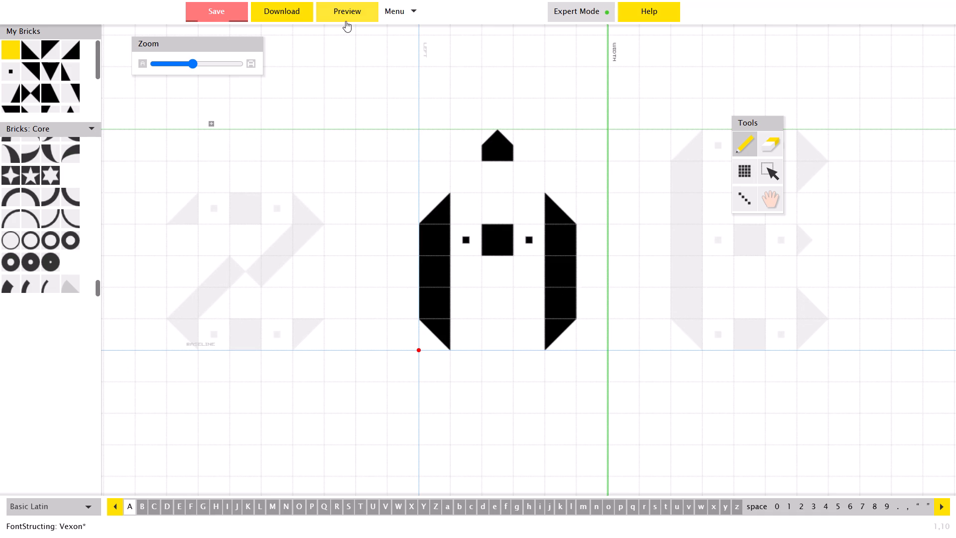
pyautogui.press('Left')
pyautogui.press('Left')
pyautogui.press('Right')
pyautogui.press('Left')
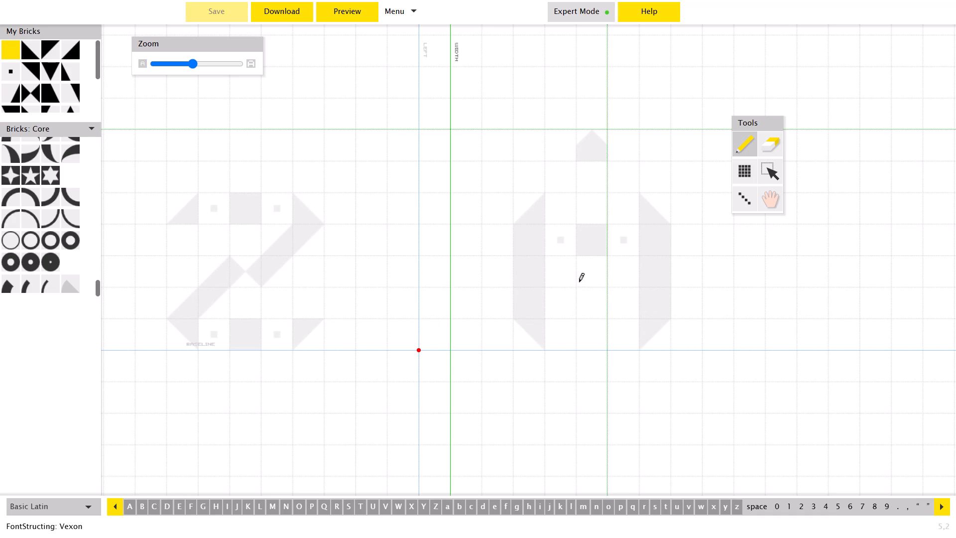
pyautogui.press('Right')
pyautogui.press('Right')
pyautogui.press('Right')
pyautogui.press('Right')
pyautogui.press('Right')
pyautogui.press('Left')
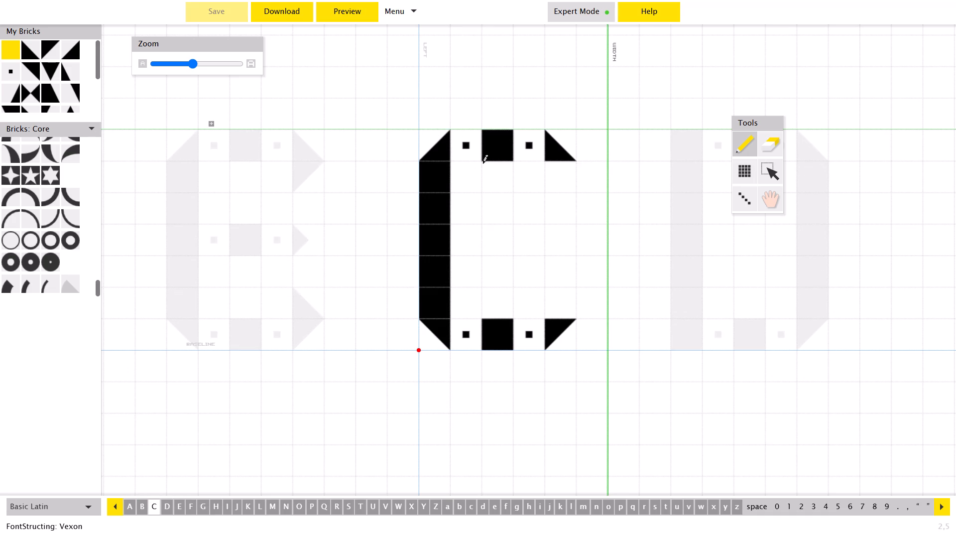
# Check the capitals in the font preview, and compare the letters B, G and E in the editor.
pyautogui.press('Left')
pyautogui.click(349, 21)
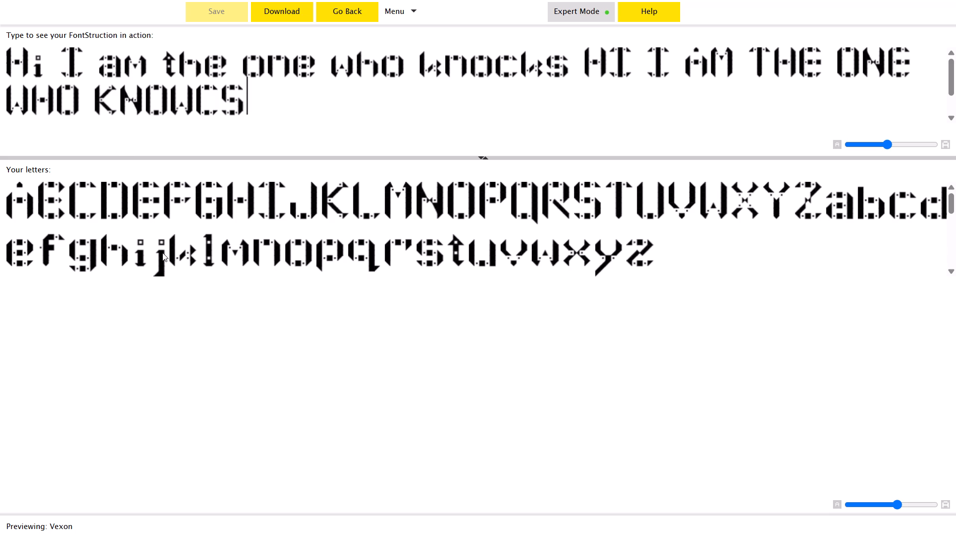
pyautogui.click(349, 17)
pyautogui.click(207, 509)
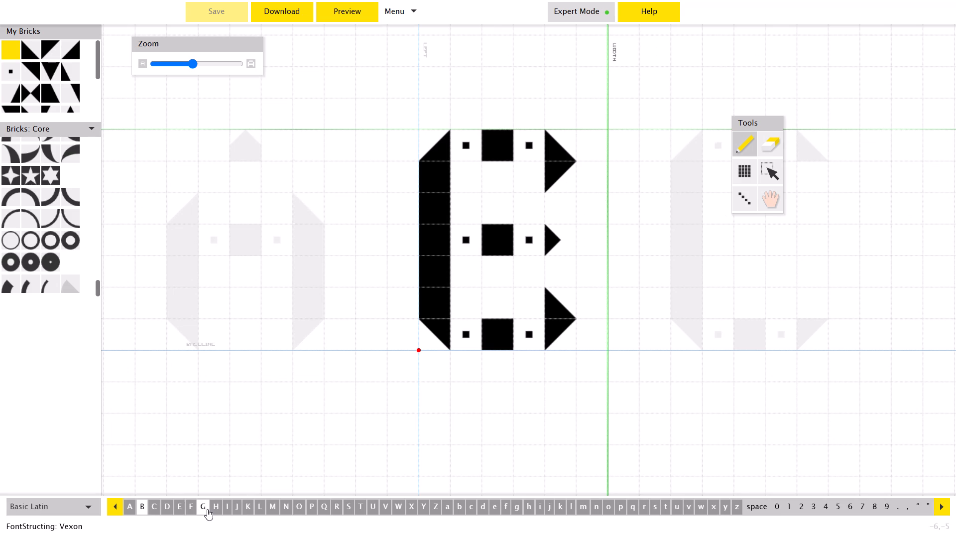
pyautogui.click(365, 12)
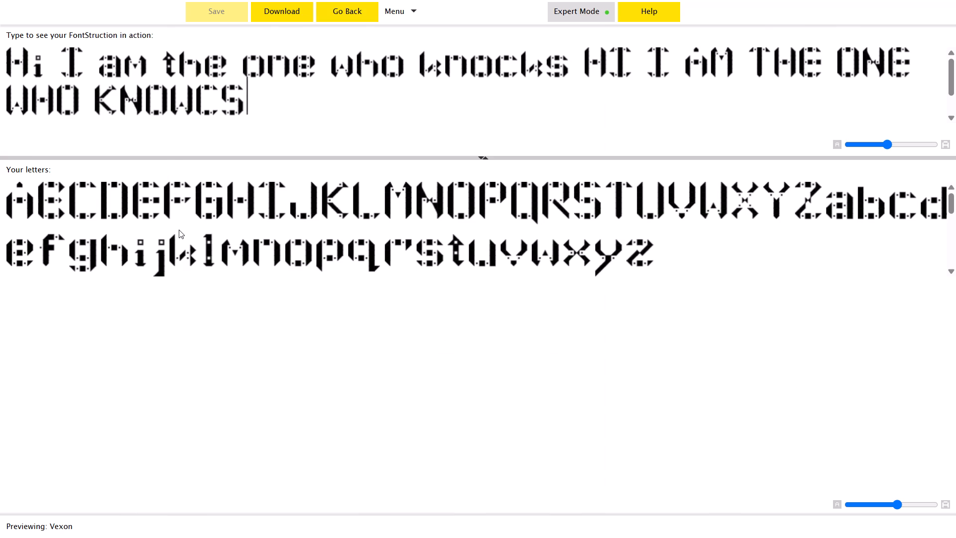
pyautogui.click(351, 17)
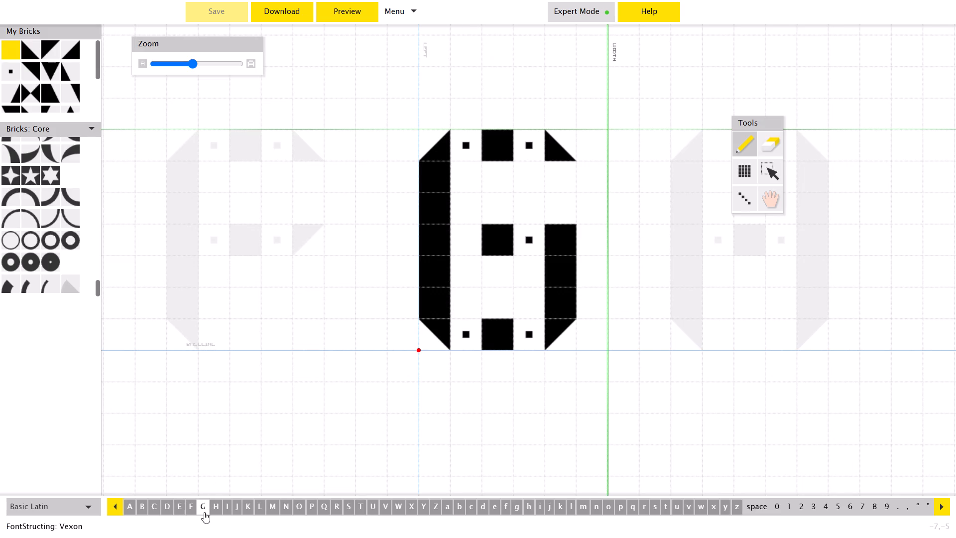
pyautogui.click(180, 509)
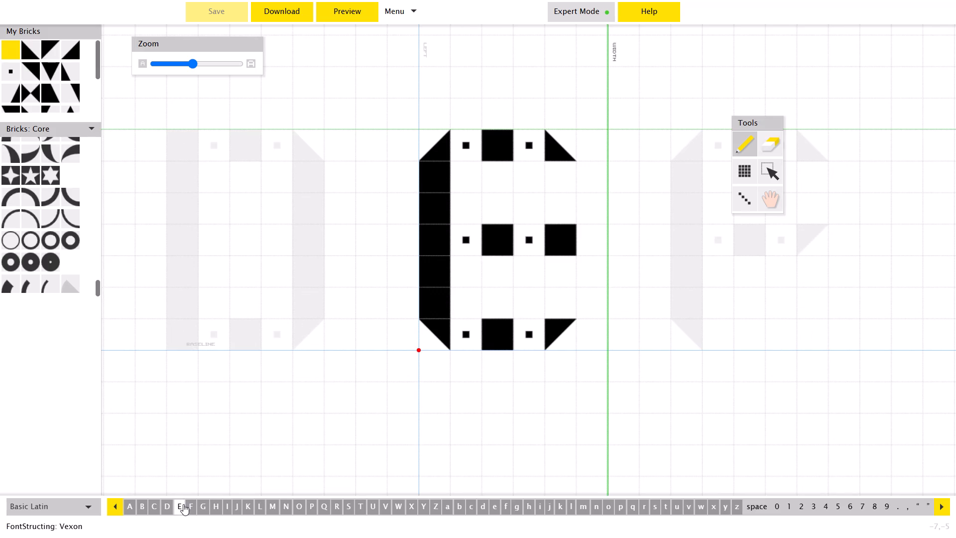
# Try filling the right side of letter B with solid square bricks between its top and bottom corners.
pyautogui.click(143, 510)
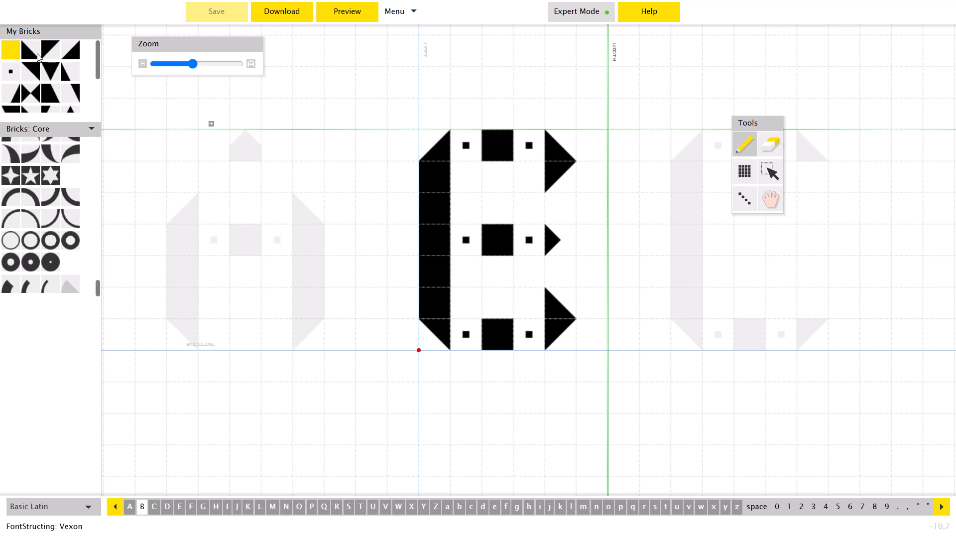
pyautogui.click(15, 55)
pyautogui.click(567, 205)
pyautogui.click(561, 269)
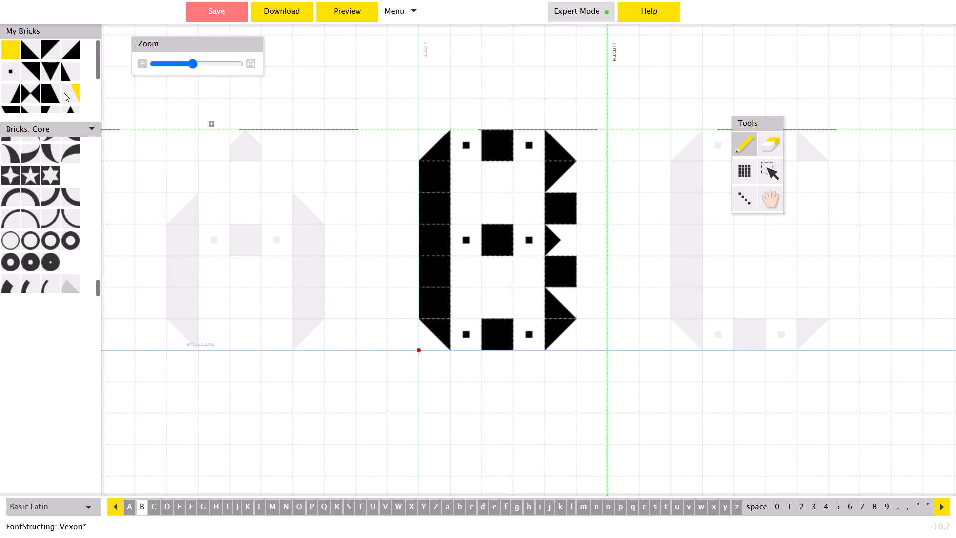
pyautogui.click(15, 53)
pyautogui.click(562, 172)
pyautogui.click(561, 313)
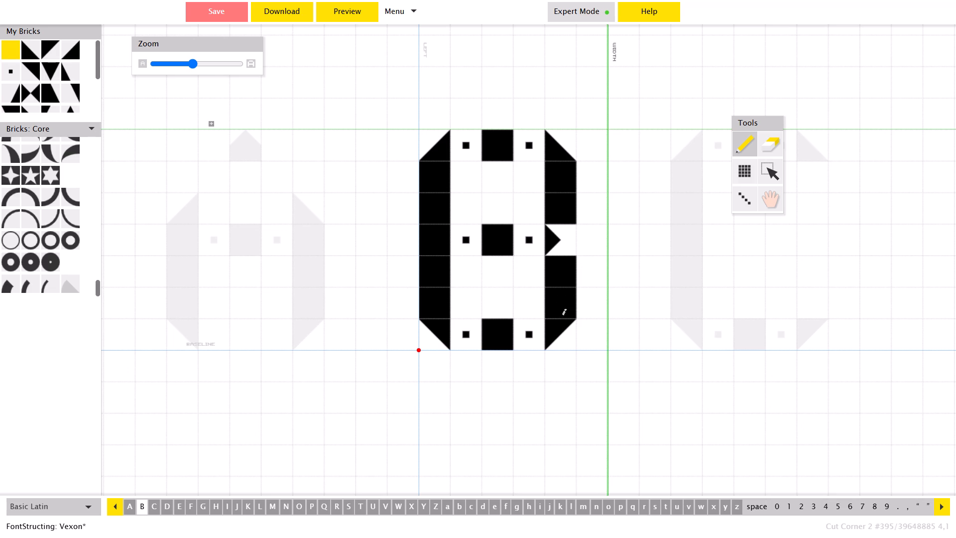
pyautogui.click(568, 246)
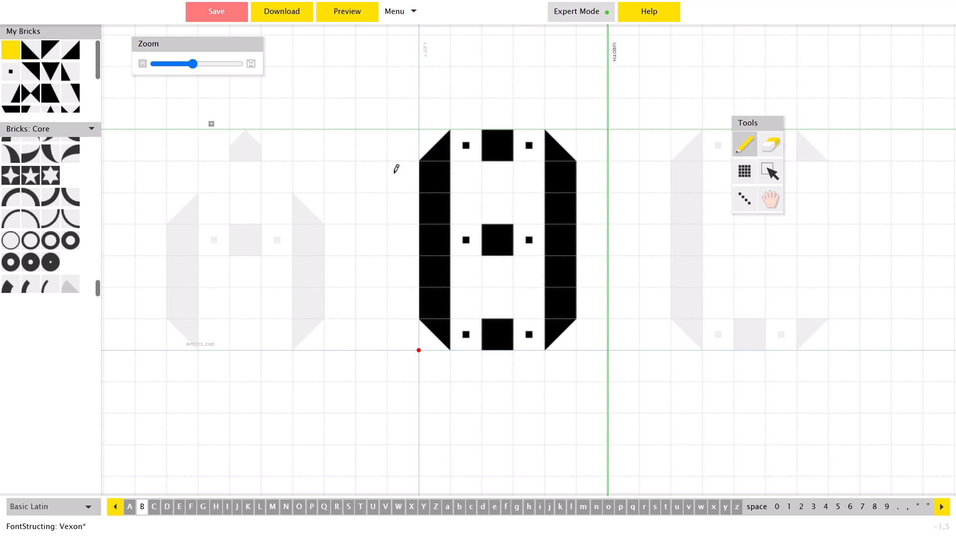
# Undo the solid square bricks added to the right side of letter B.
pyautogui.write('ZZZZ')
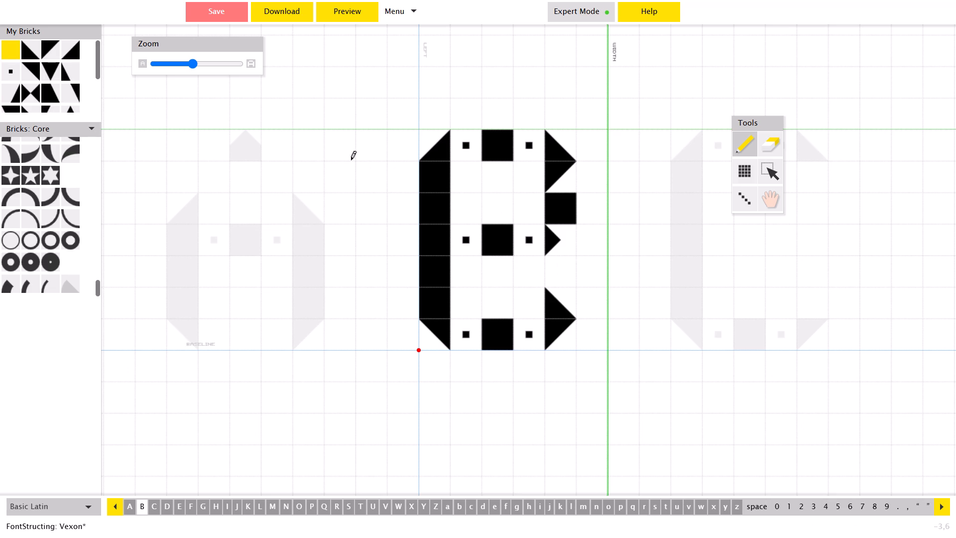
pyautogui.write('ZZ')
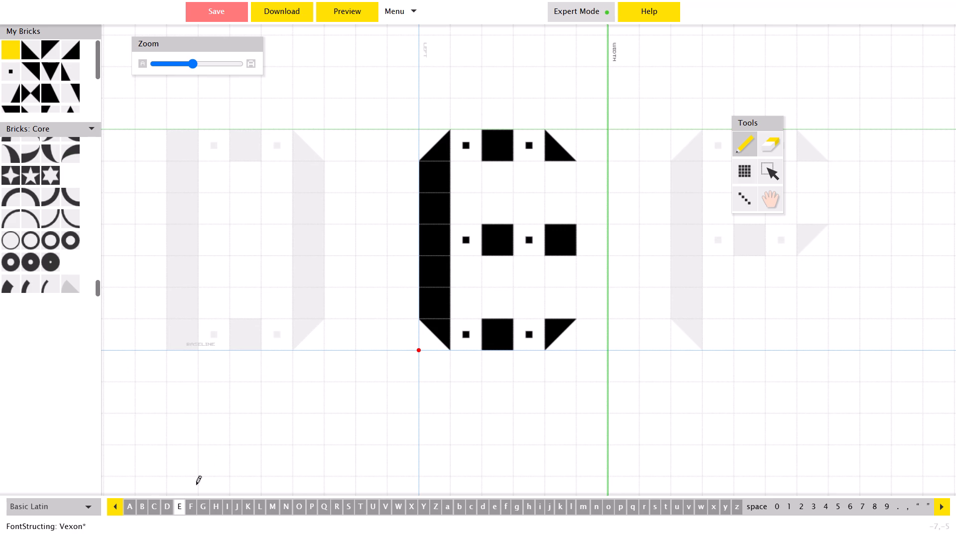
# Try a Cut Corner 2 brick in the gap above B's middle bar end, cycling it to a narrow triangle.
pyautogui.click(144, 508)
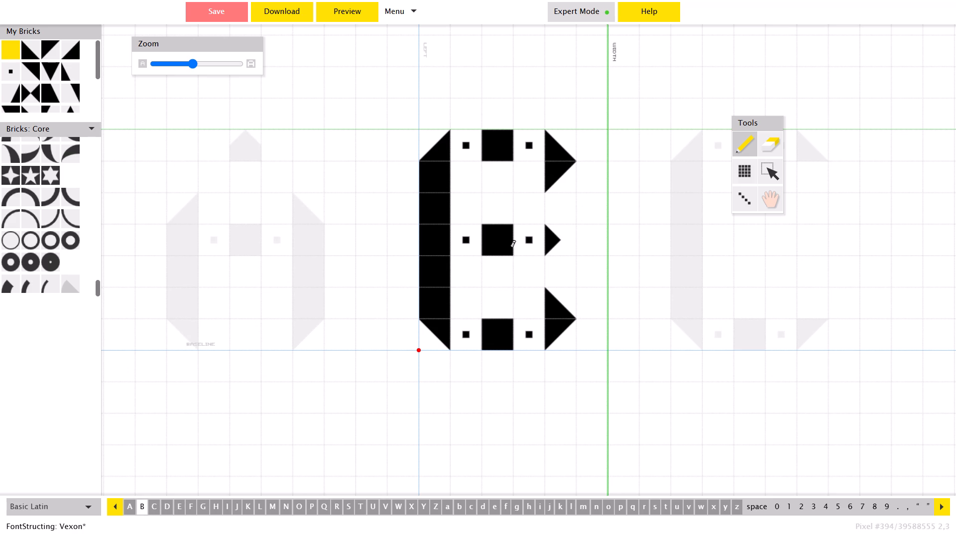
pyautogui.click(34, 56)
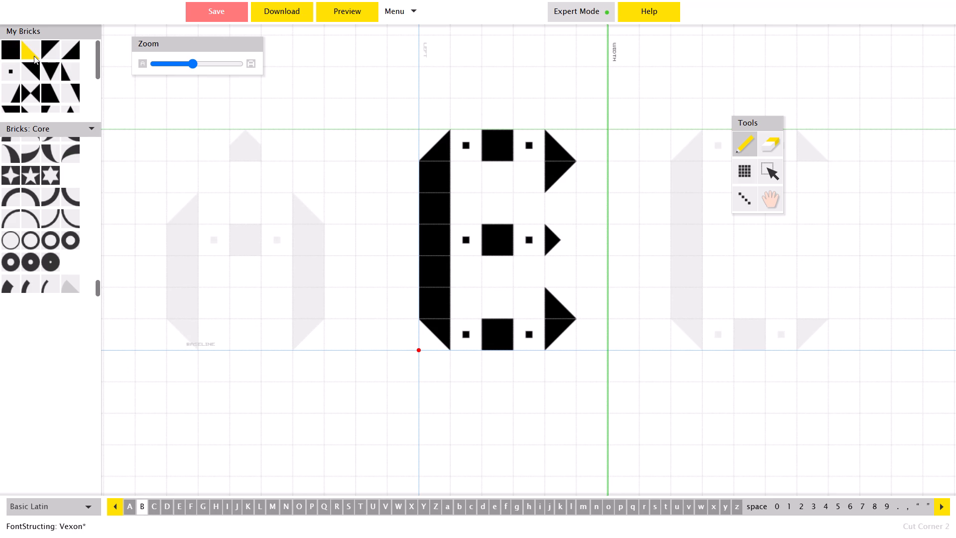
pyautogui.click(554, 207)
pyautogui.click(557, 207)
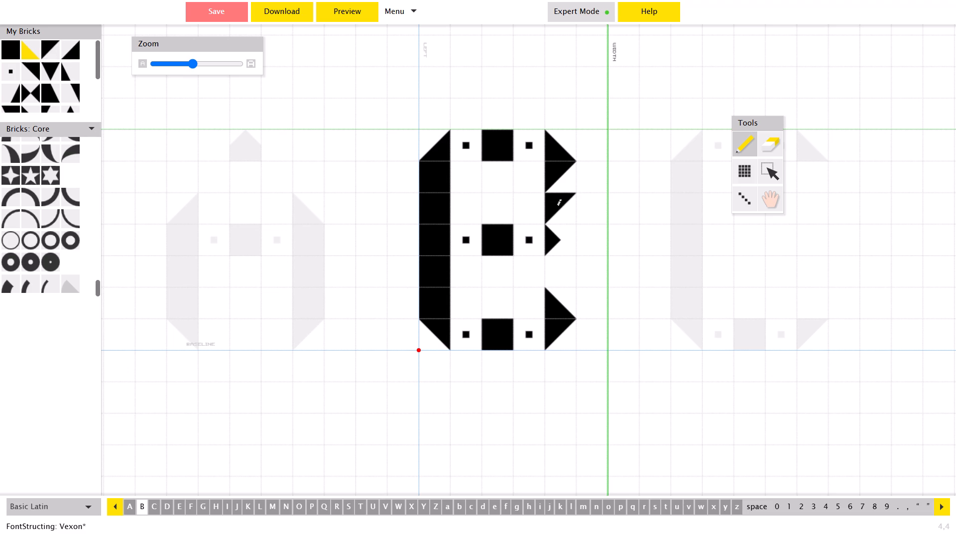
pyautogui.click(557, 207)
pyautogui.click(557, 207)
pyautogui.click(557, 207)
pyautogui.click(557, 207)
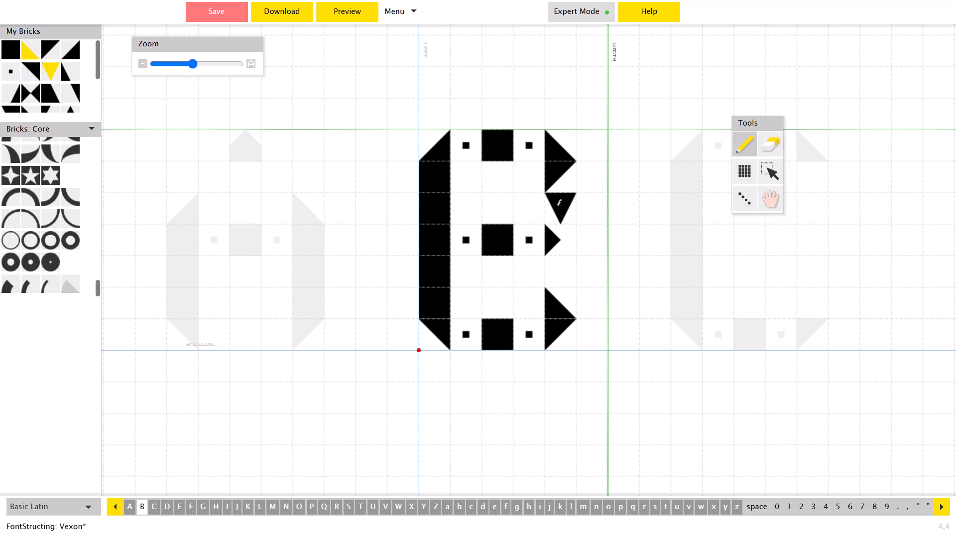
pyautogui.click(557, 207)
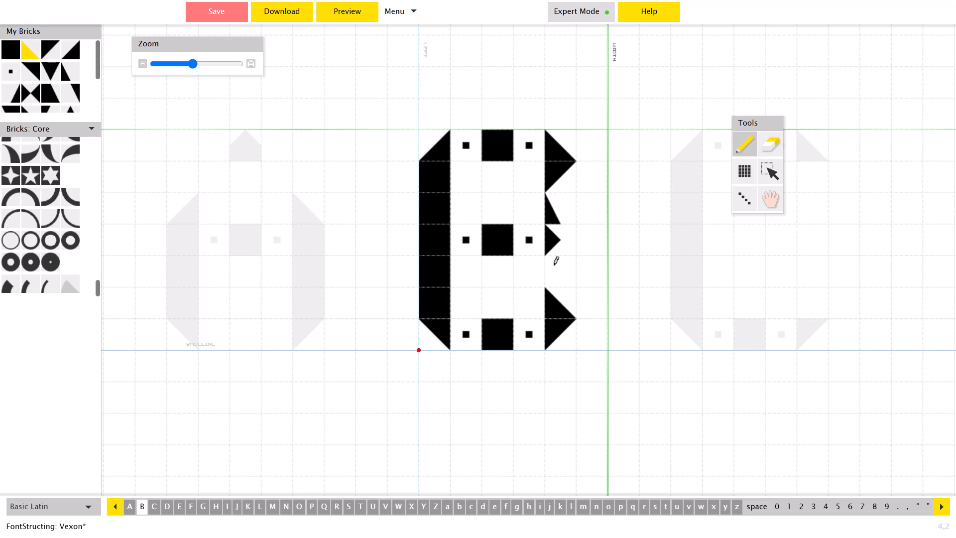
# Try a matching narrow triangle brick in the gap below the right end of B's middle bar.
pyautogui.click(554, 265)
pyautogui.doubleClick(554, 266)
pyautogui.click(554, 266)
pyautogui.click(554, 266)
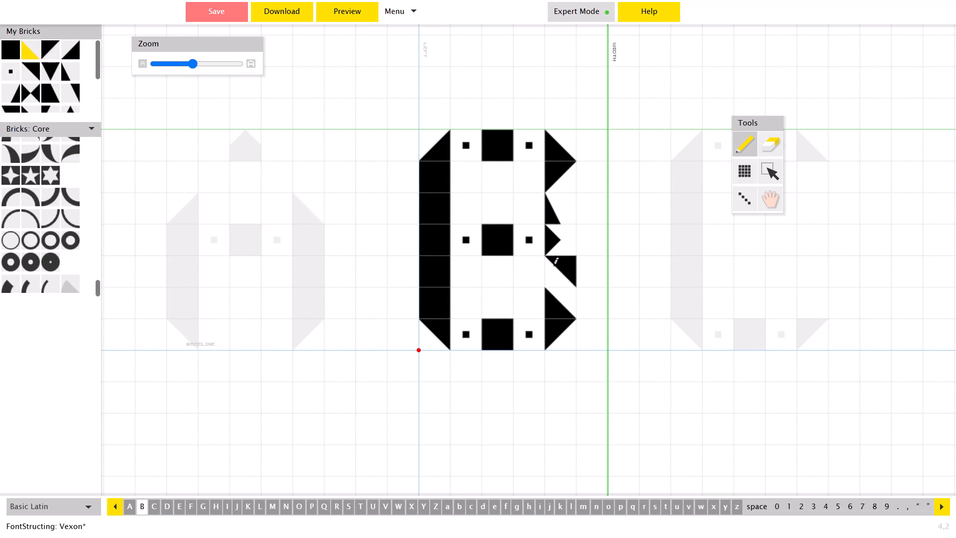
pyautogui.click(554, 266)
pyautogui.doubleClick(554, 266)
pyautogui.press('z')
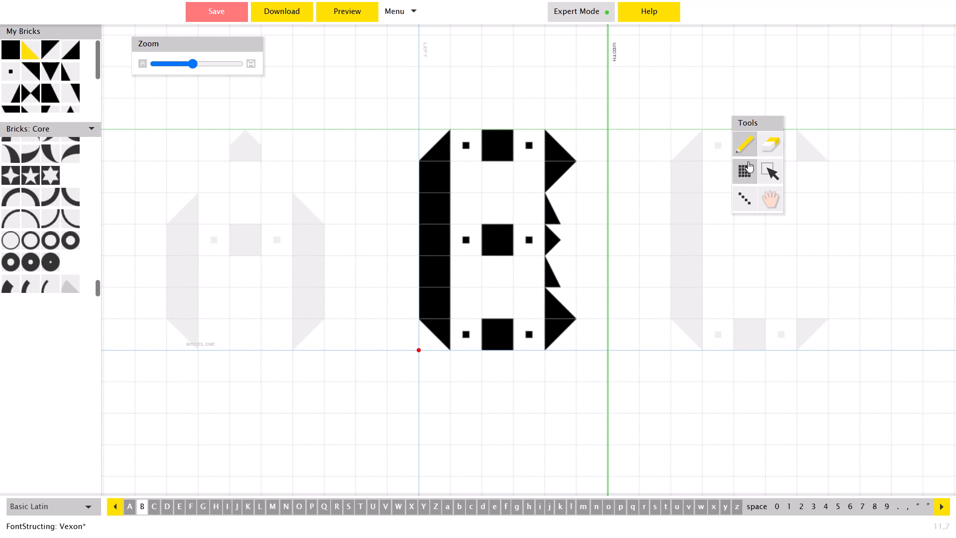
# Move the upper bowl's lower cut-corner brick on B one square down and fill the vacated square with a solid brick.
pyautogui.click(761, 173)
pyautogui.click(551, 179)
pyautogui.doubleClick(555, 176)
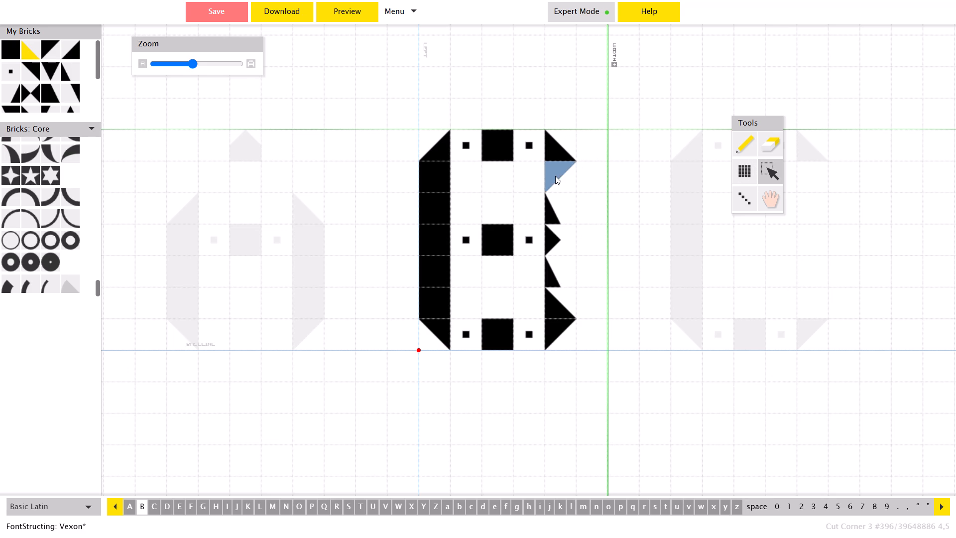
pyautogui.moveTo(555, 168); pyautogui.dragTo(557, 201)
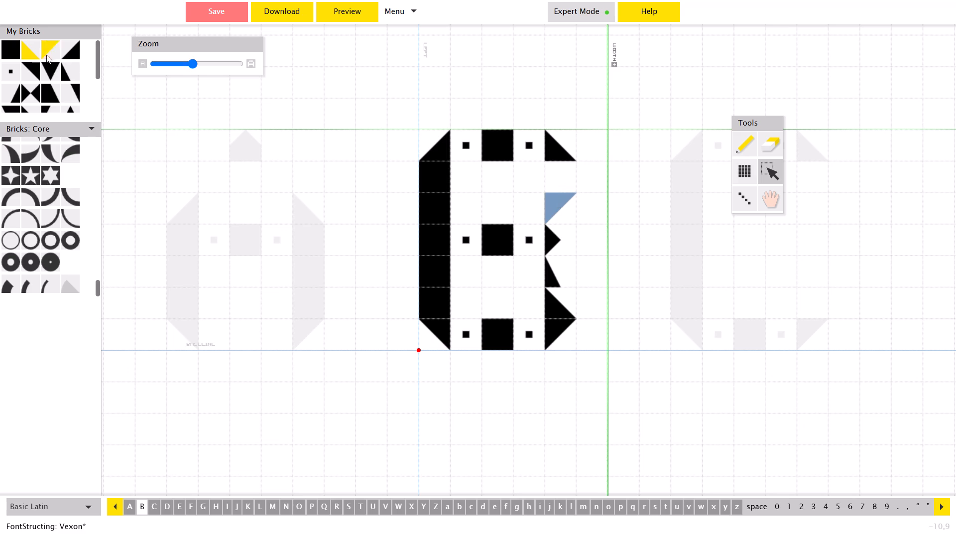
pyautogui.click(12, 54)
pyautogui.click(554, 172)
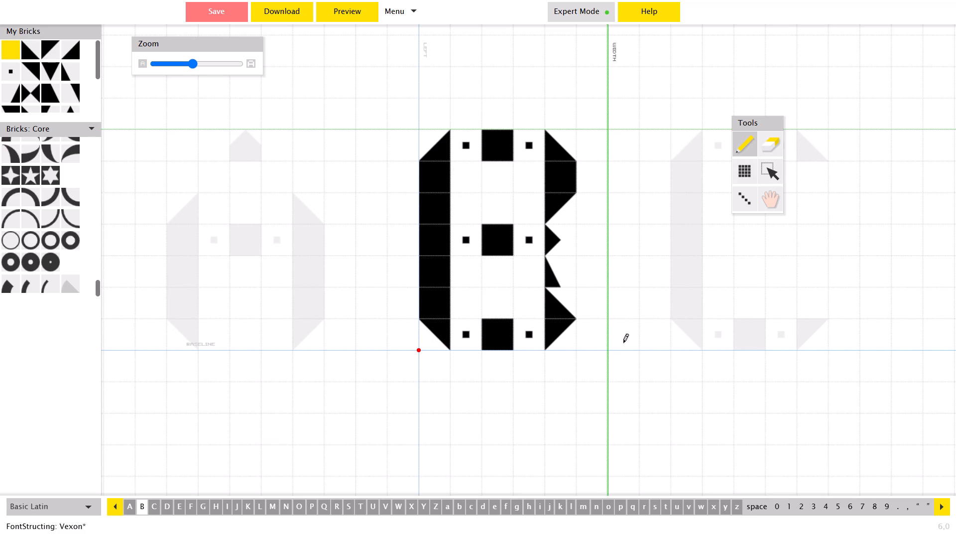
# Move the lower bowl's upper cut-corner brick on B one square up and fill the vacated square with a solid brick.
pyautogui.click(767, 166)
pyautogui.click(560, 304)
pyautogui.click(559, 308)
pyautogui.moveTo(556, 310); pyautogui.dragTo(558, 278)
pyautogui.click(7, 45)
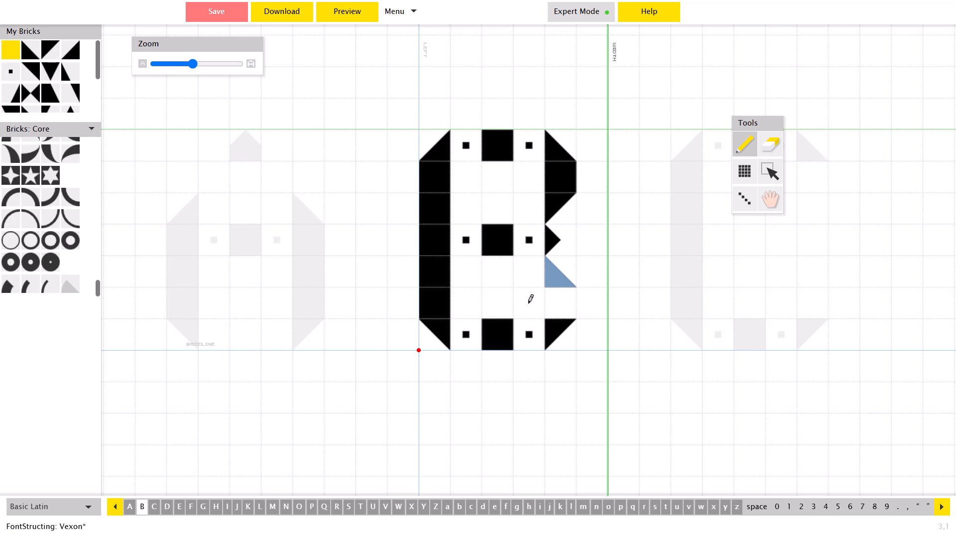
pyautogui.click(569, 299)
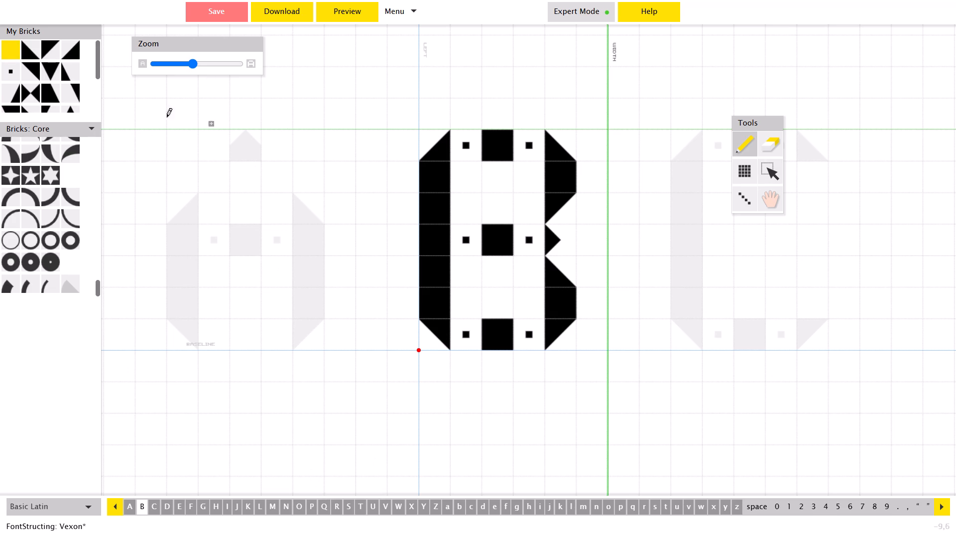
# Preview the font to examine the reshaped B among the other capitals, and return to the letter editor.
pyautogui.click(348, 10)
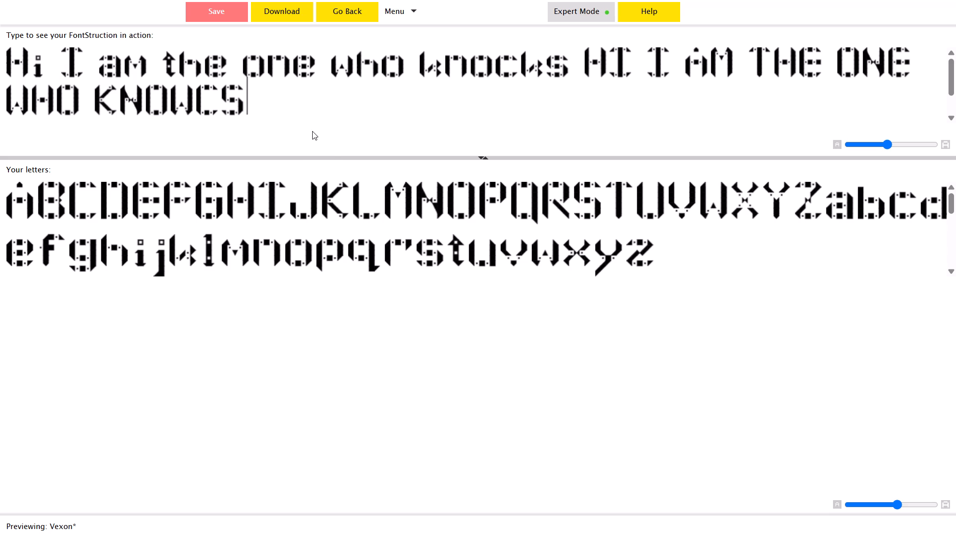
pyautogui.click(366, 12)
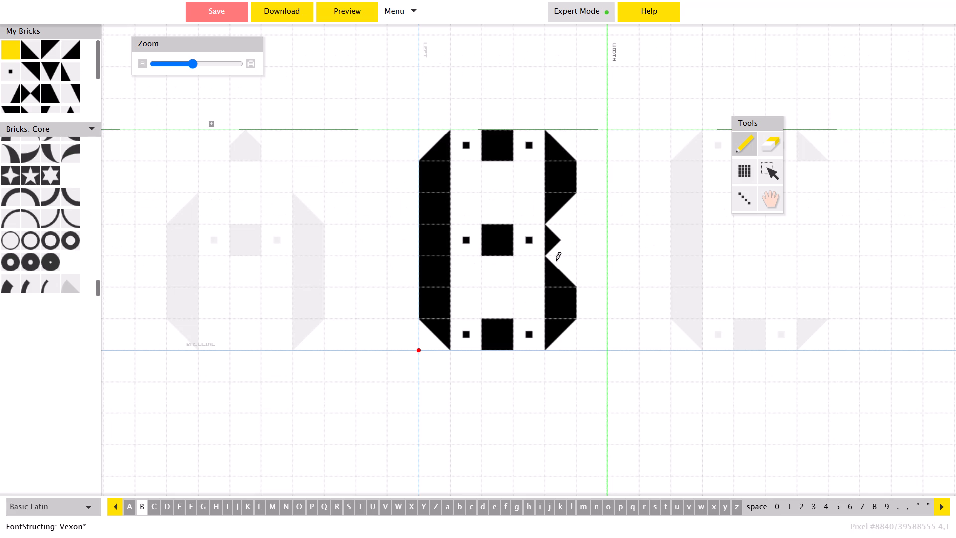
# Cycle the brick at the right end of B's middle bar through other shapes to a cut-corner triangle.
pyautogui.click(561, 236)
pyautogui.click(561, 235)
pyautogui.click(561, 235)
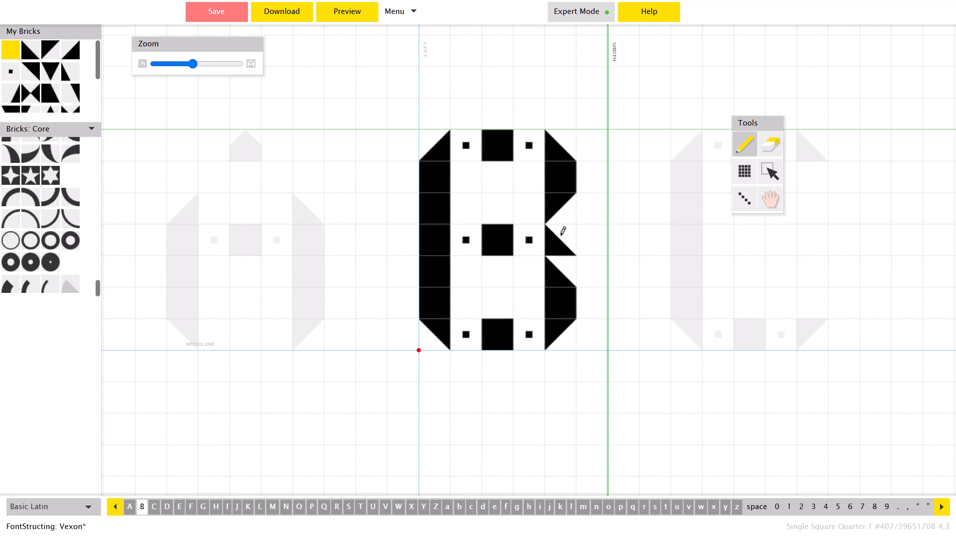
pyautogui.click(561, 235)
pyautogui.click(561, 235)
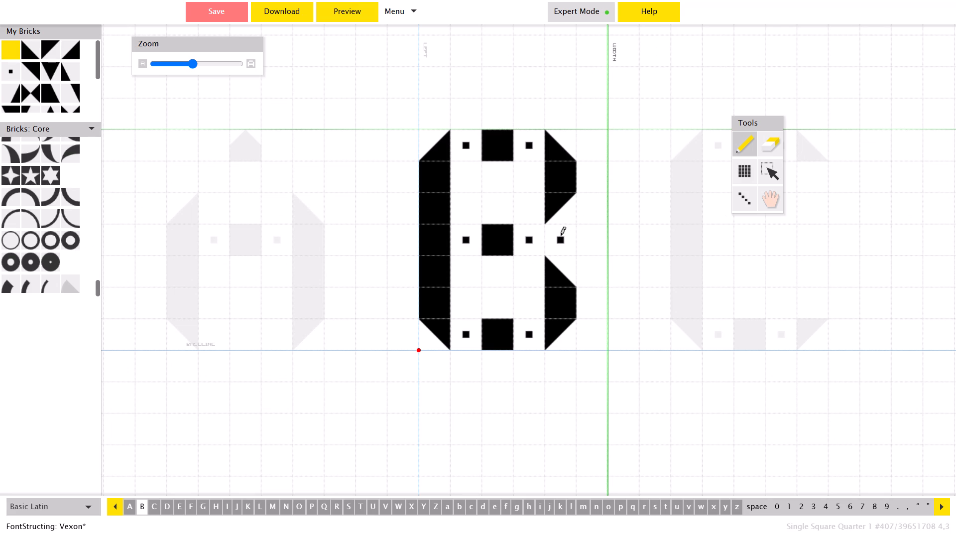
pyautogui.click(561, 235)
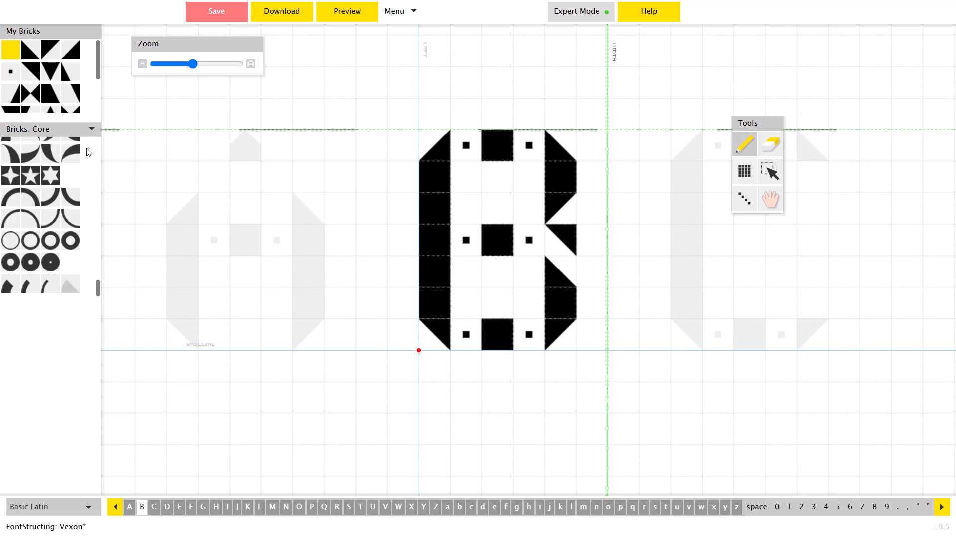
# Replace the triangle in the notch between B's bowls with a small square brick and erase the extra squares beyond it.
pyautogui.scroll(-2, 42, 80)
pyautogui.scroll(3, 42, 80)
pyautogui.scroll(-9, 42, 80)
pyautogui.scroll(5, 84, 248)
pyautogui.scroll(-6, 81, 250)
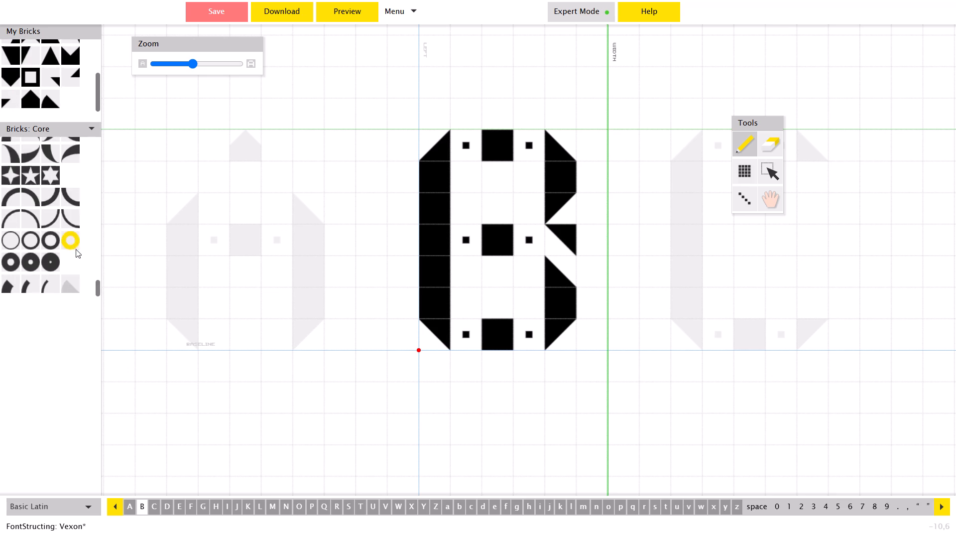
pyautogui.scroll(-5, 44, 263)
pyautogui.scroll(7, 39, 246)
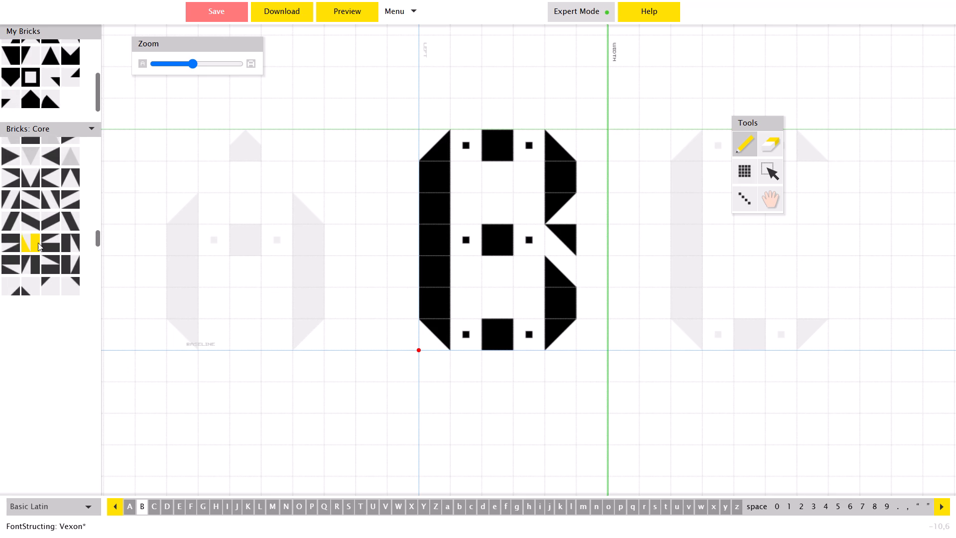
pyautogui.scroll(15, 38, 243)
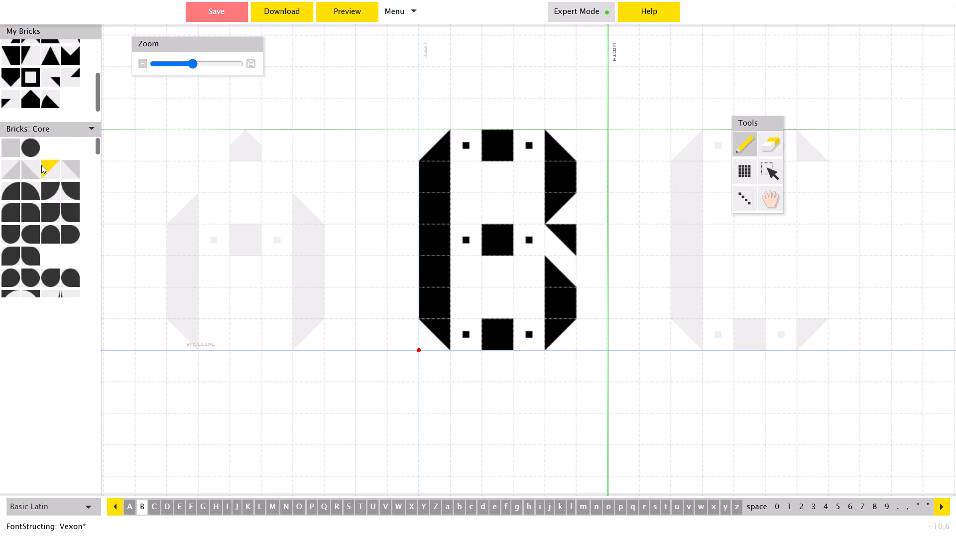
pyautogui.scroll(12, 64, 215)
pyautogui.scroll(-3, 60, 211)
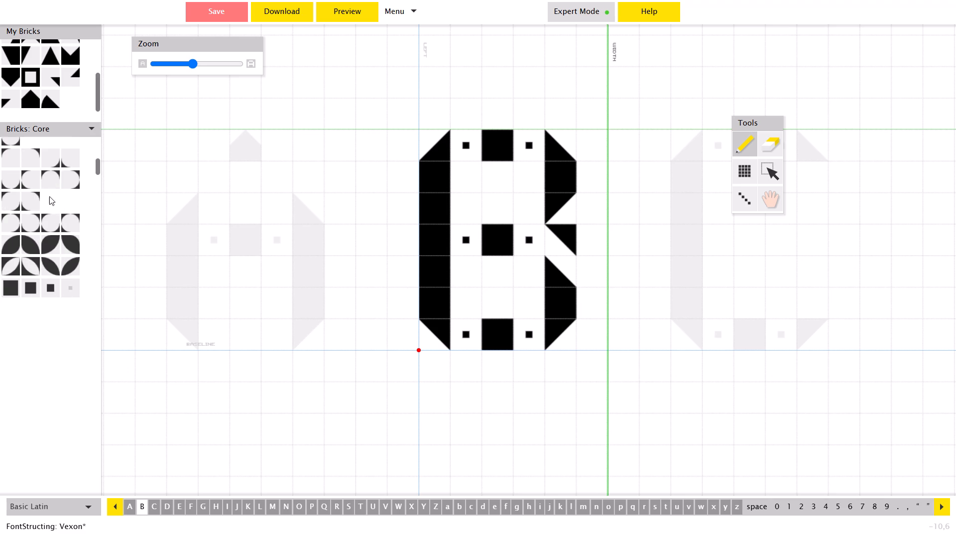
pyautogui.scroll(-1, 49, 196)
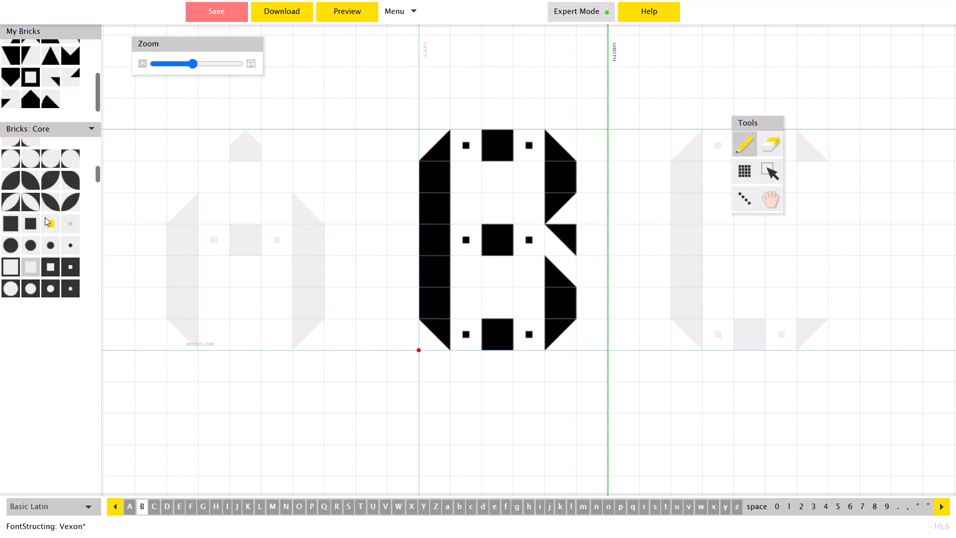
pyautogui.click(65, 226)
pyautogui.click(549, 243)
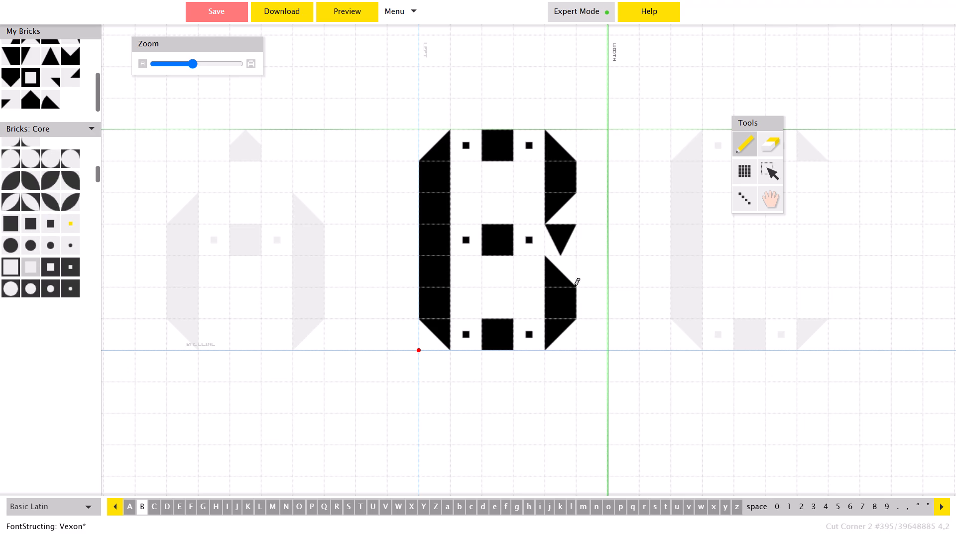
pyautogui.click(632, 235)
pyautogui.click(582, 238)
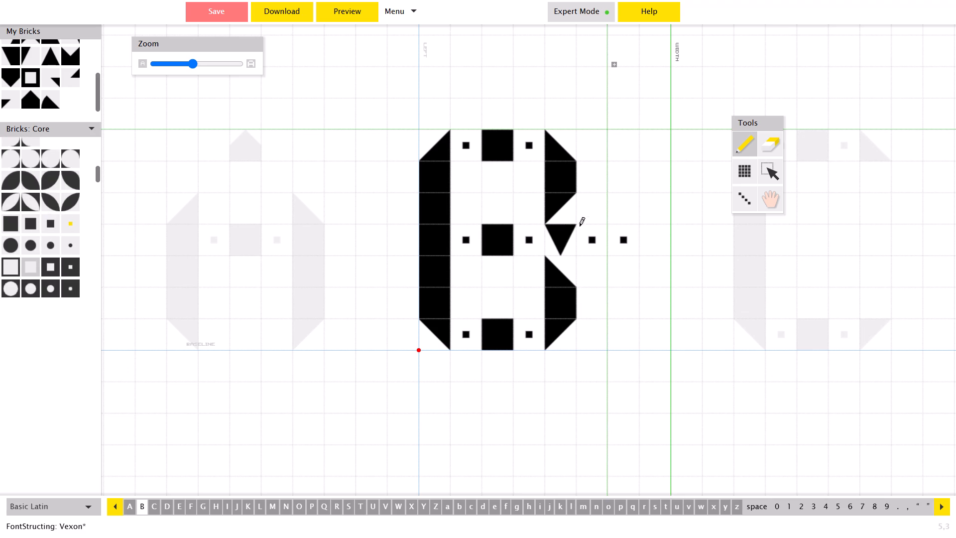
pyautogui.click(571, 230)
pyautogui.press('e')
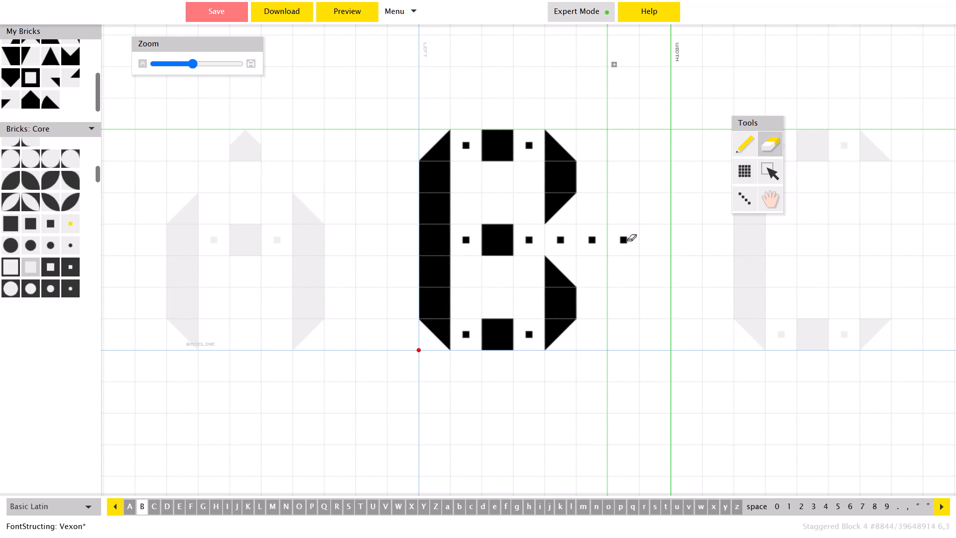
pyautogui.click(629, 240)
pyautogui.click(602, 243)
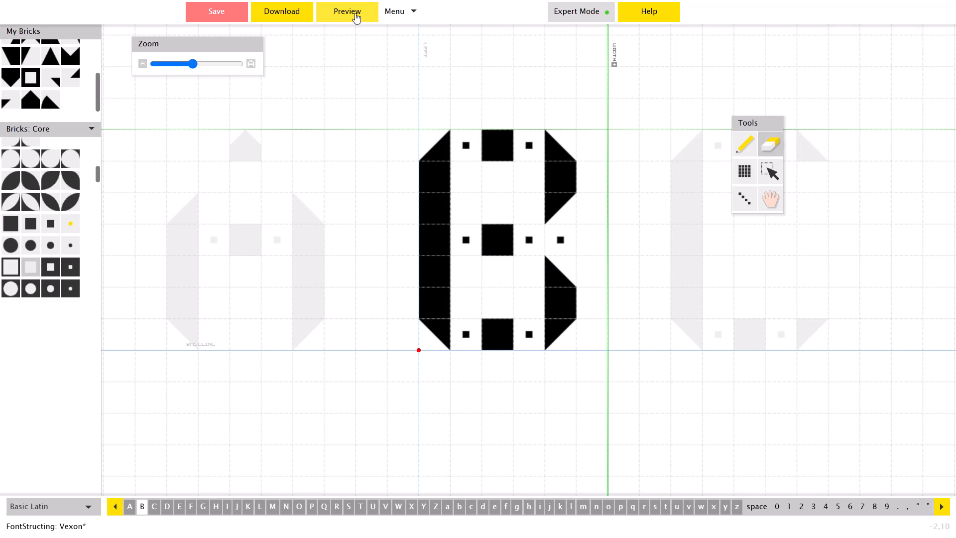
# Preview the font to check the small square in B's notch, and return to the letter editor.
pyautogui.click(355, 13)
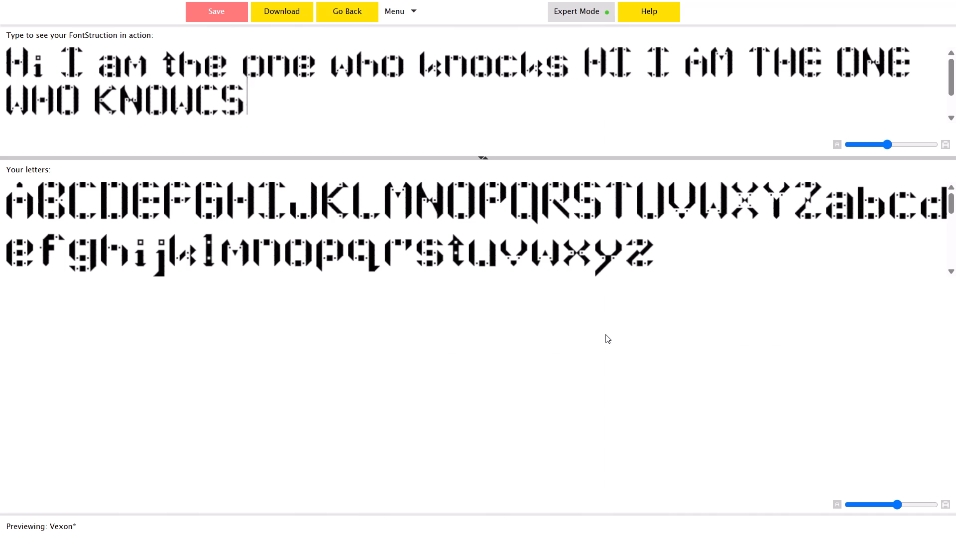
pyautogui.click(358, 15)
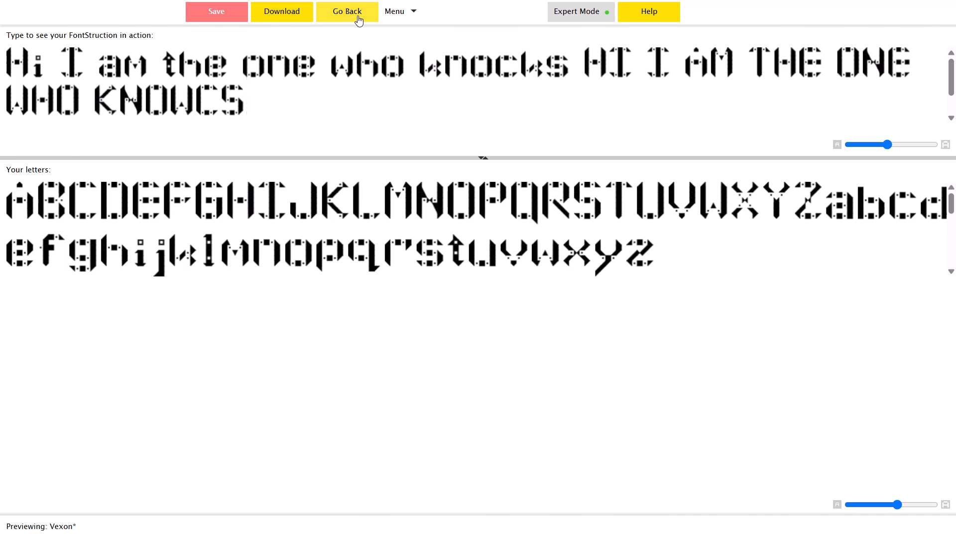
# Erase the small square brick from the notch between B's two bowls.
pyautogui.press('e')
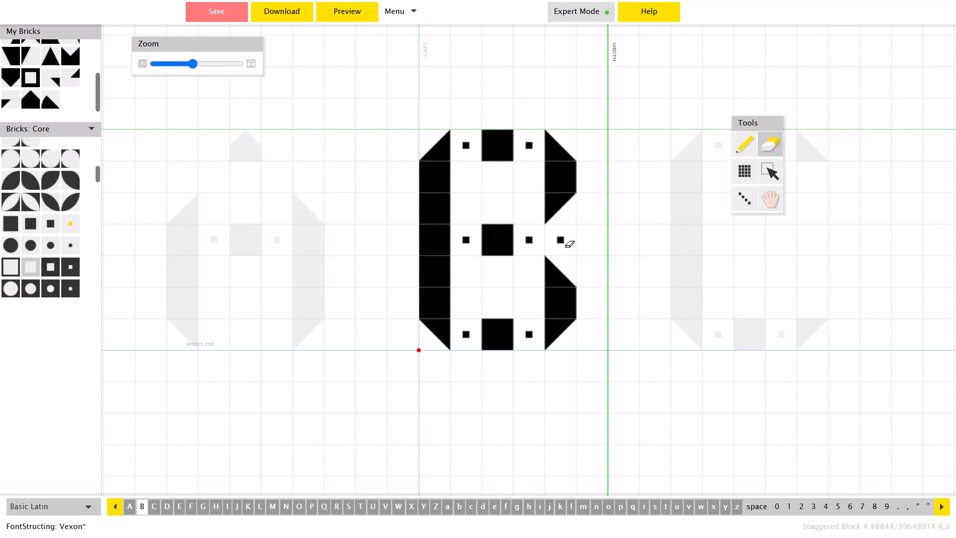
pyautogui.click(567, 240)
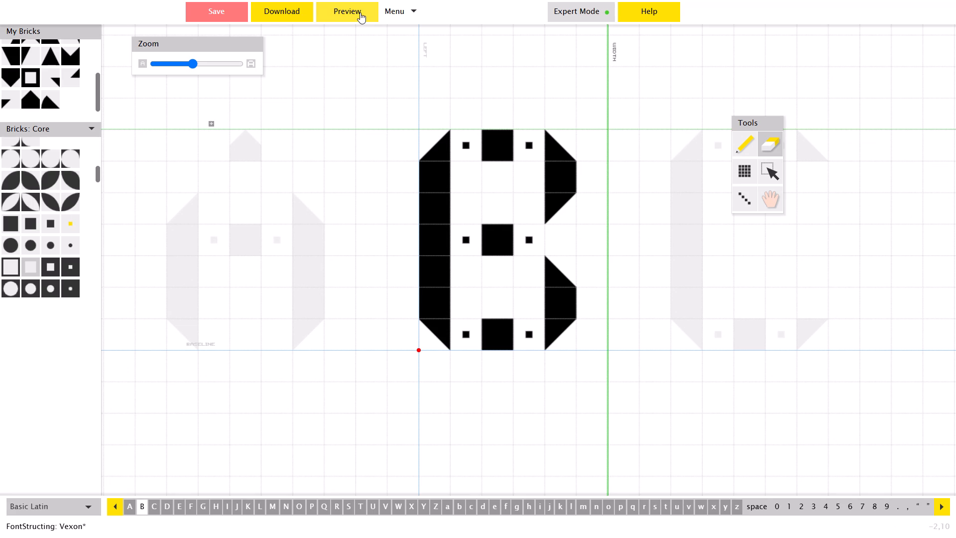
# Preview the font to compare B with its open notch against the other capitals, and return to the letter editor.
pyautogui.click(360, 12)
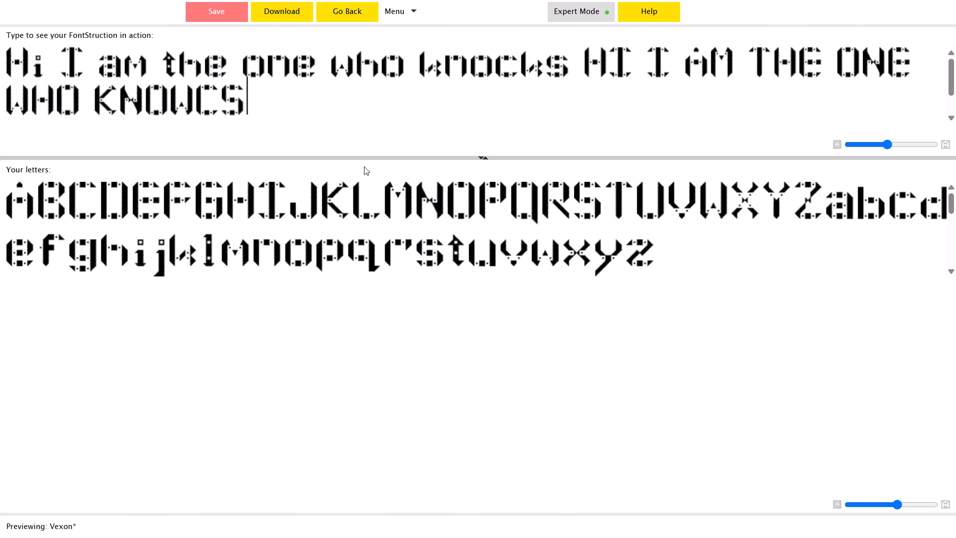
pyautogui.click(361, 17)
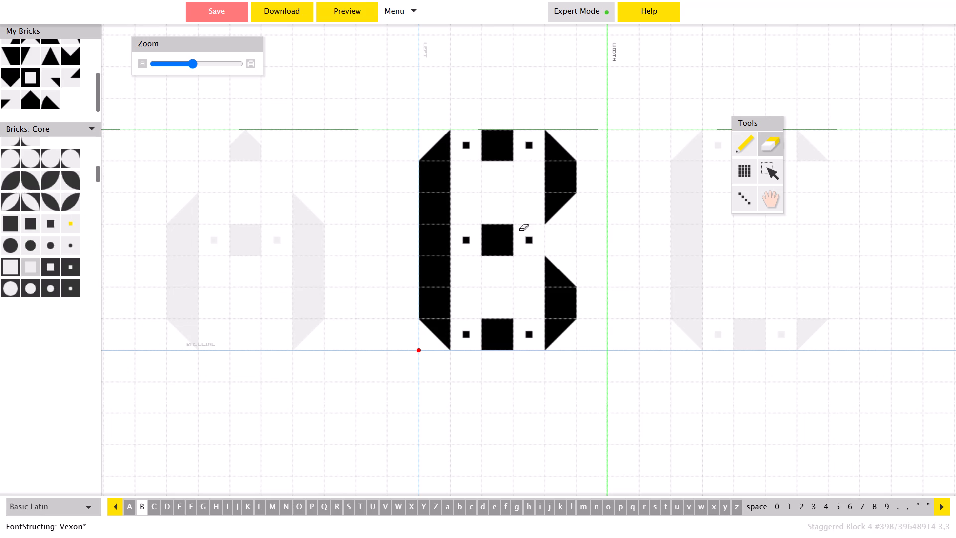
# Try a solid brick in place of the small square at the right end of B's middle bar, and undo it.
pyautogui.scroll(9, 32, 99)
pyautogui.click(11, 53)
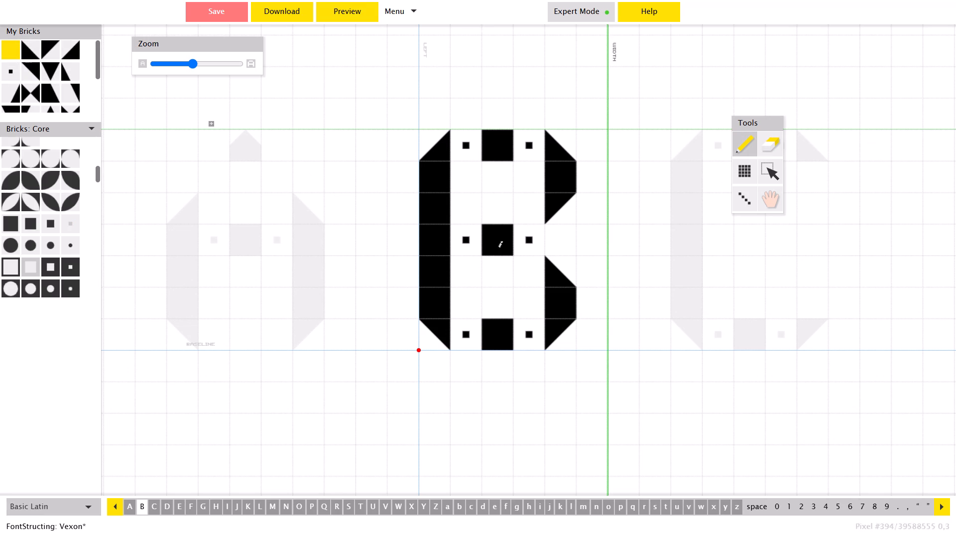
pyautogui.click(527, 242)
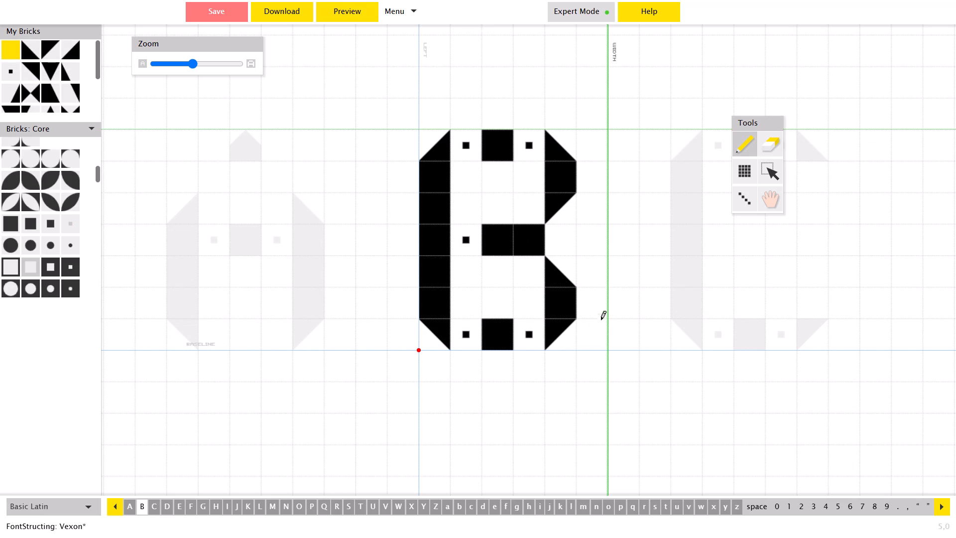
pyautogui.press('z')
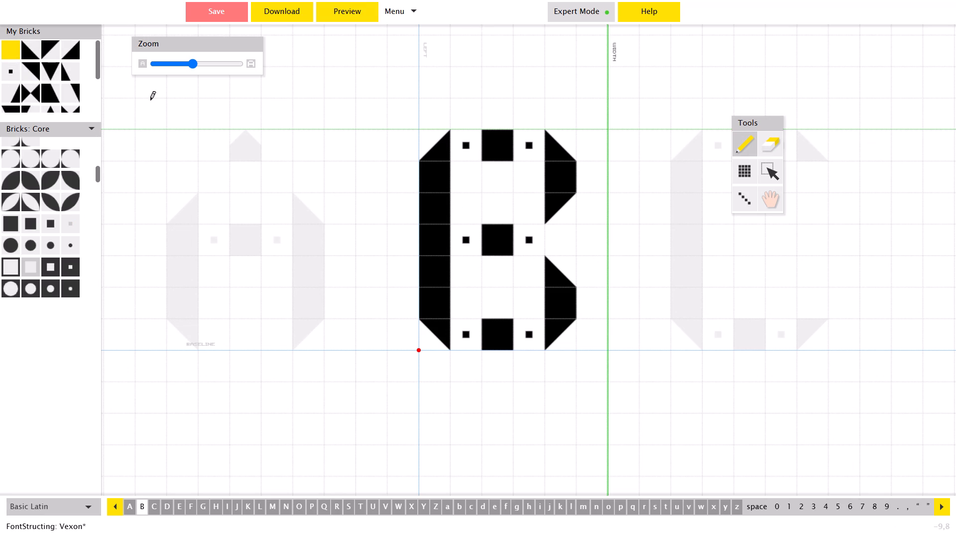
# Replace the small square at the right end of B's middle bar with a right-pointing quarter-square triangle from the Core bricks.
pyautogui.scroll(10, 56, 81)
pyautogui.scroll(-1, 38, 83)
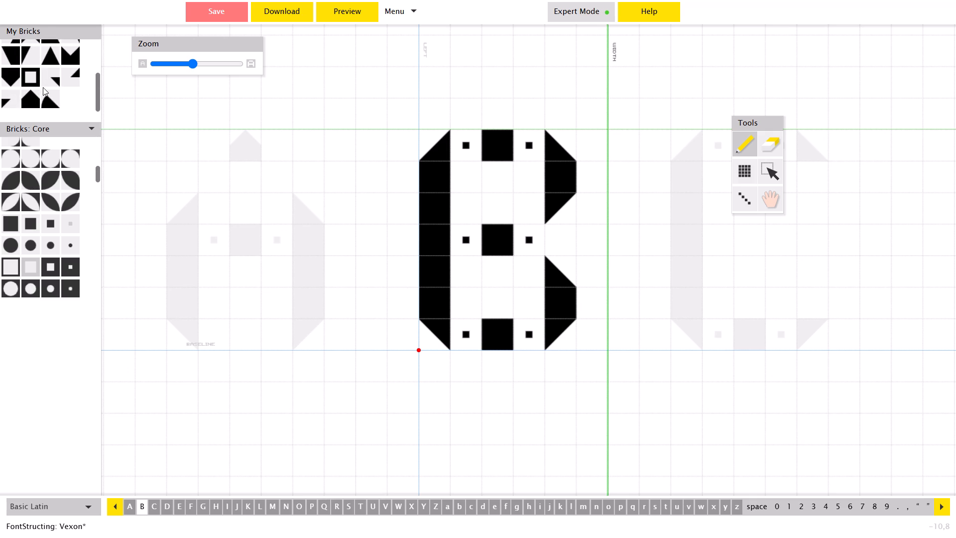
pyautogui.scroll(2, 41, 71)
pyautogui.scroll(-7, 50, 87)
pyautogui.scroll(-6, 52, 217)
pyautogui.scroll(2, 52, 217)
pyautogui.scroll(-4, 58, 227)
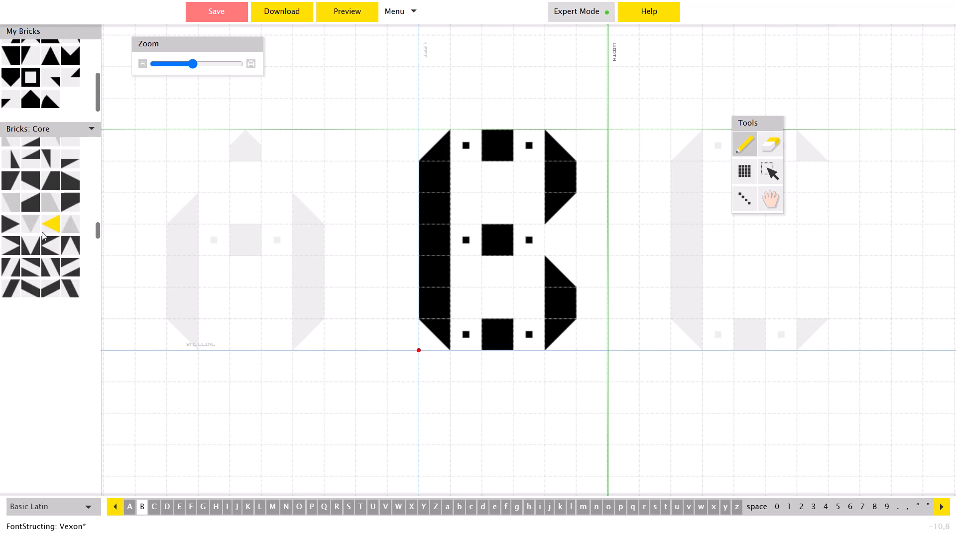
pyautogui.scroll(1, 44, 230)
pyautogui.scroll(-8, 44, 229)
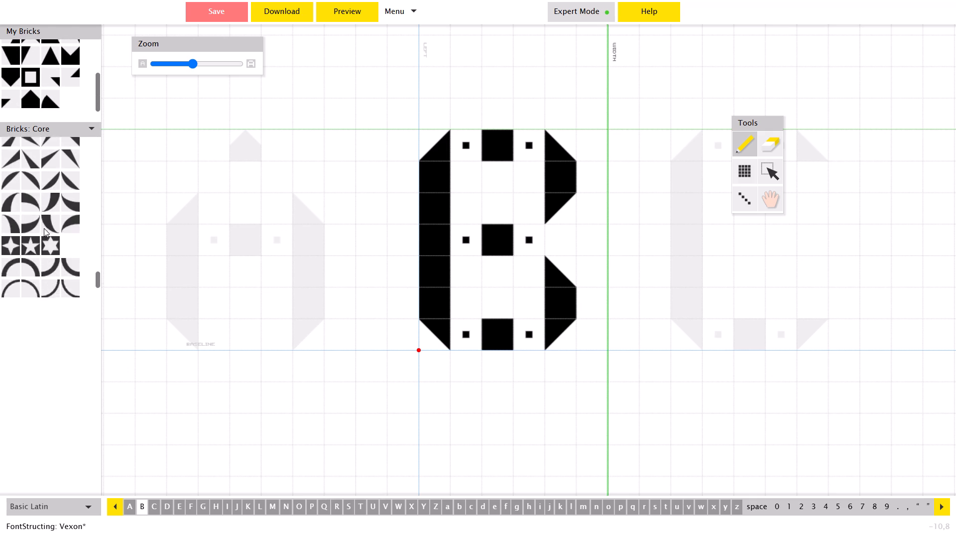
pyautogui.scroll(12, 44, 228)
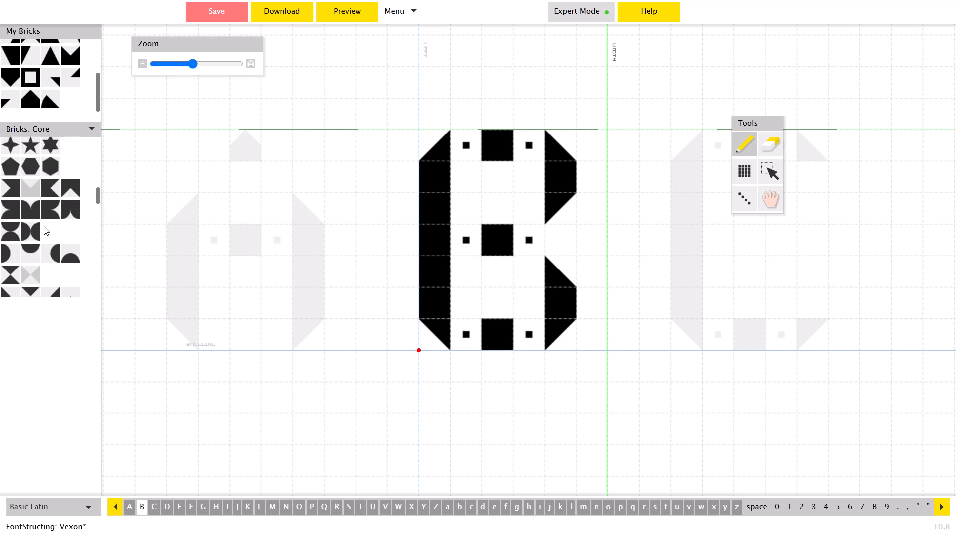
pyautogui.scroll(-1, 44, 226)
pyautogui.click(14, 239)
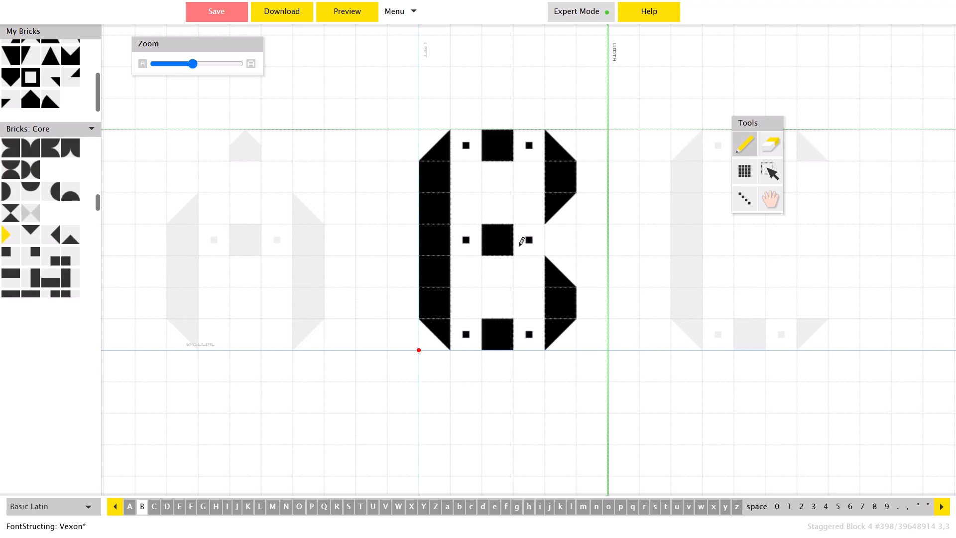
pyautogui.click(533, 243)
# Preview the font to examine B with the pointed middle bar, and return to the letter editor.
pyautogui.click(363, 23)
pyautogui.click(359, 19)
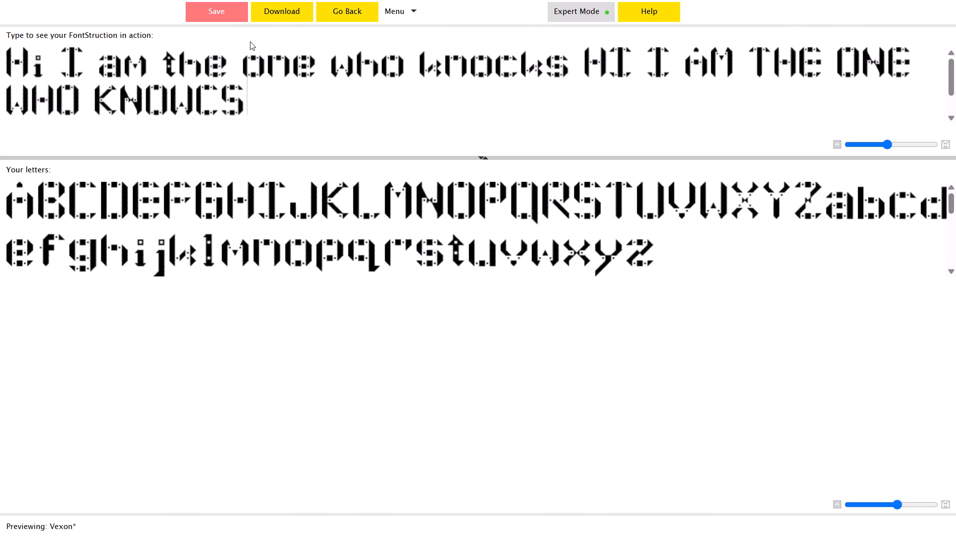
pyautogui.click(357, 19)
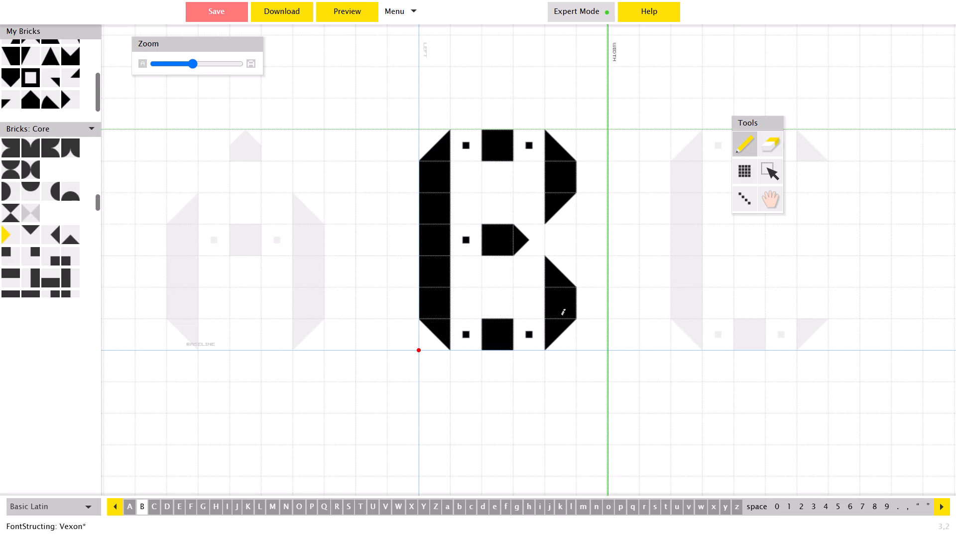
pyautogui.click(356, 8)
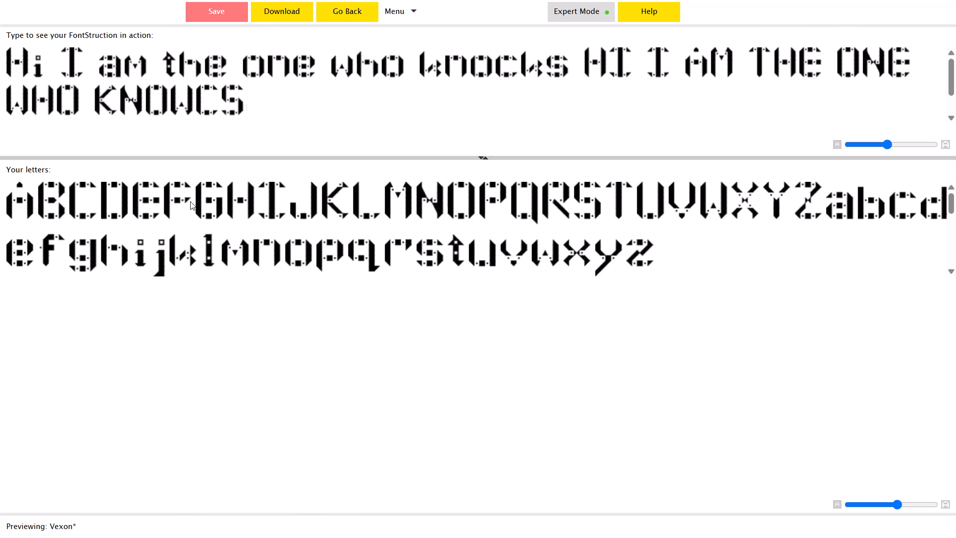
pyautogui.click(348, 11)
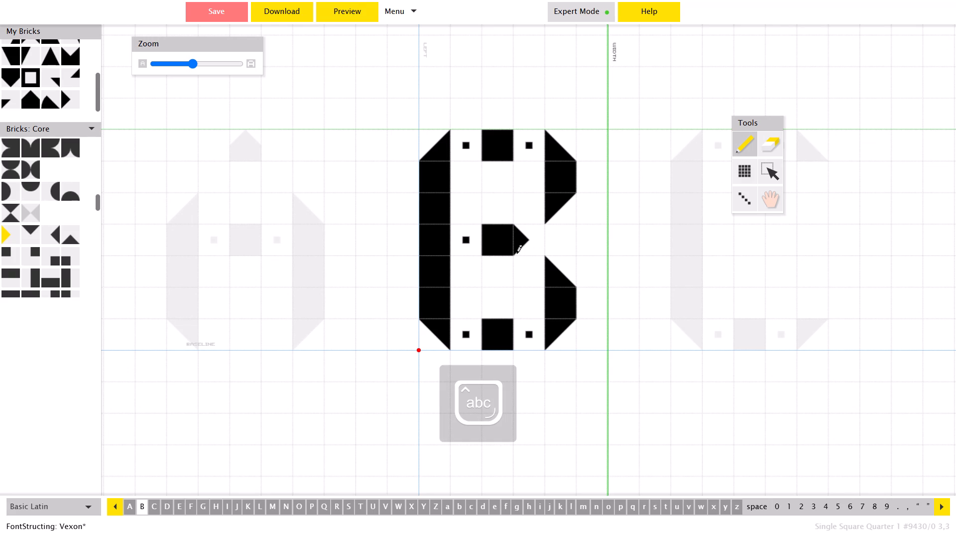
# Replace the pointed brick at the right end of B's middle bar with a small square brick.
pyautogui.press('e')
pyautogui.scroll(7, 34, 101)
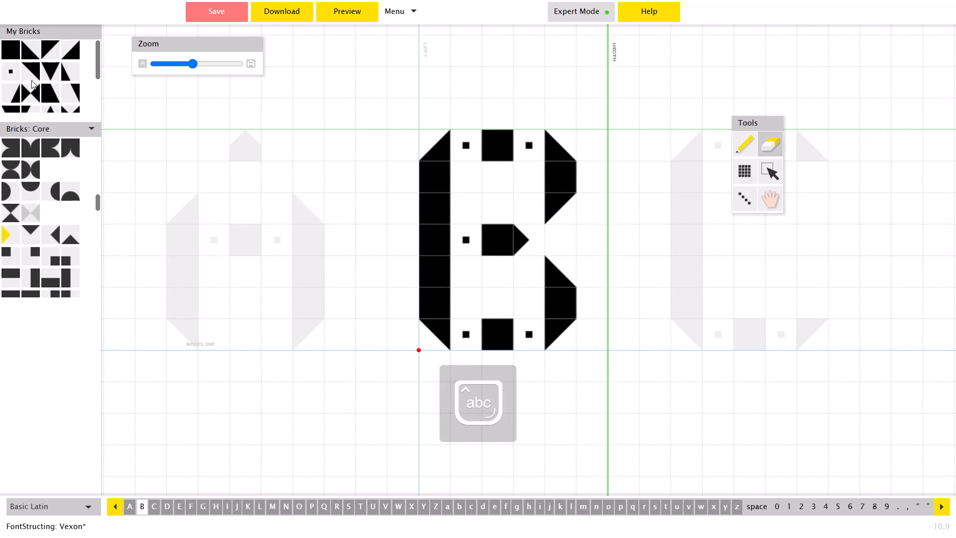
pyautogui.scroll(3, 31, 80)
pyautogui.click(13, 75)
pyautogui.click(529, 244)
pyautogui.click(529, 244)
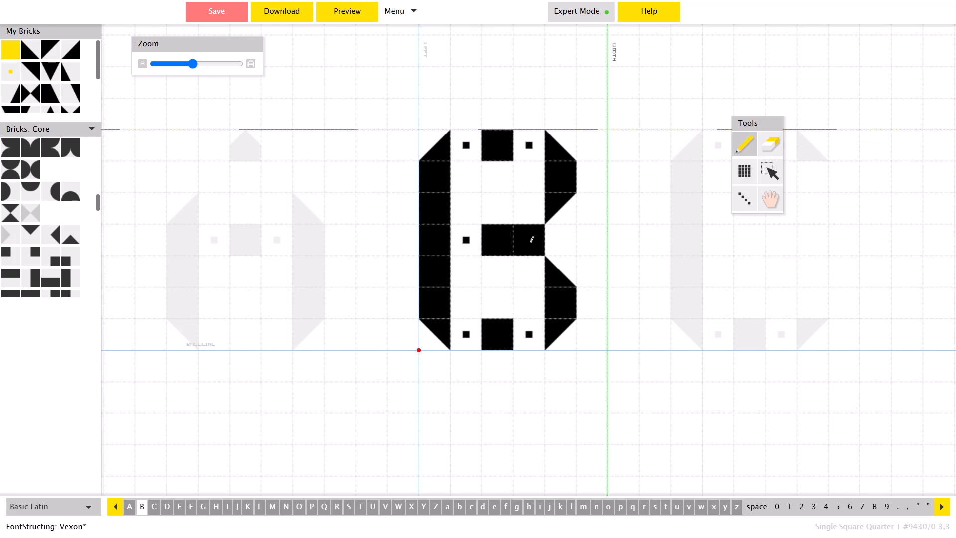
pyautogui.click(621, 232)
pyautogui.click(537, 240)
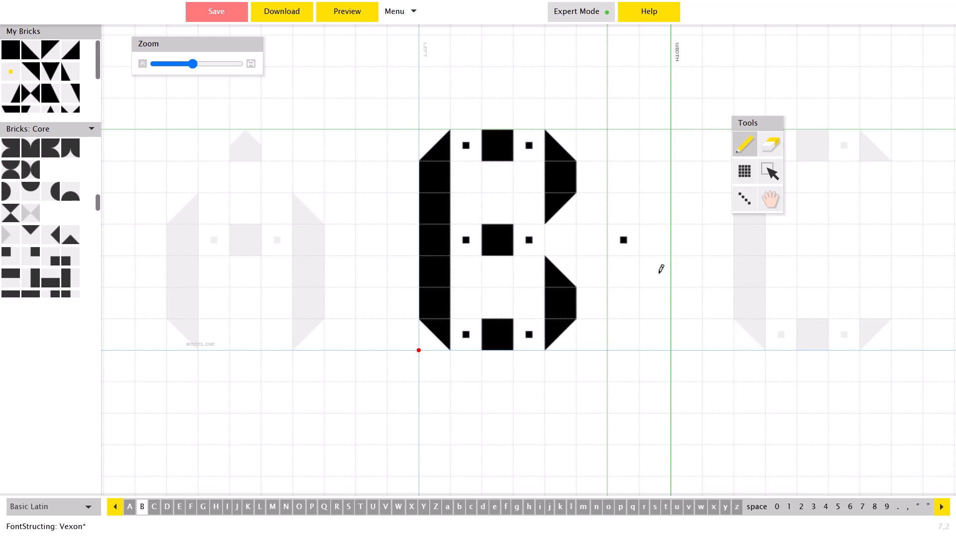
# Preview the font to check B's shape and spacing, and return to the letter editor.
pyautogui.click(346, 16)
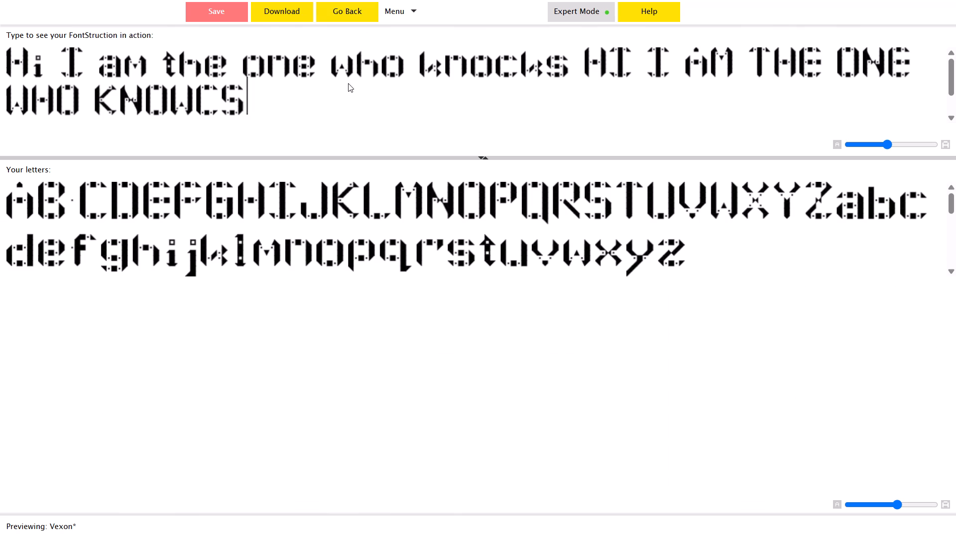
pyautogui.click(352, 10)
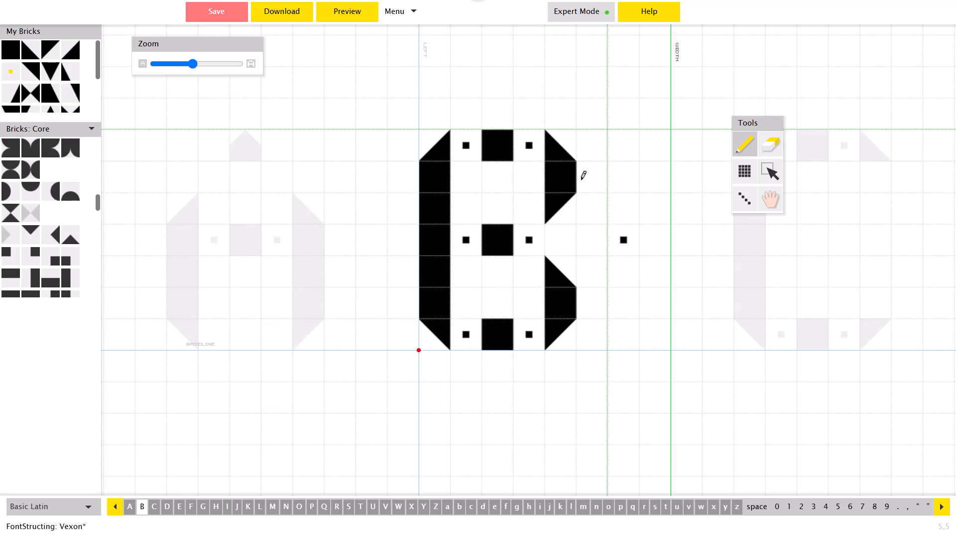
# Undo the last four edits to bring back the pointed brick at the end of B's middle bar.
pyautogui.write('zzzz')
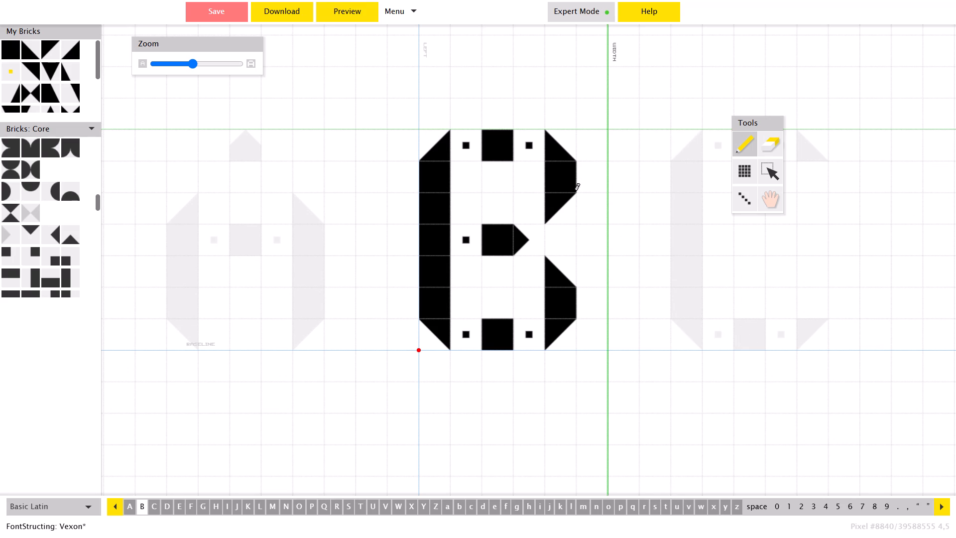
# Preview the font to examine B with the pointed middle bar, and return to the letter editor.
pyautogui.click(361, 11)
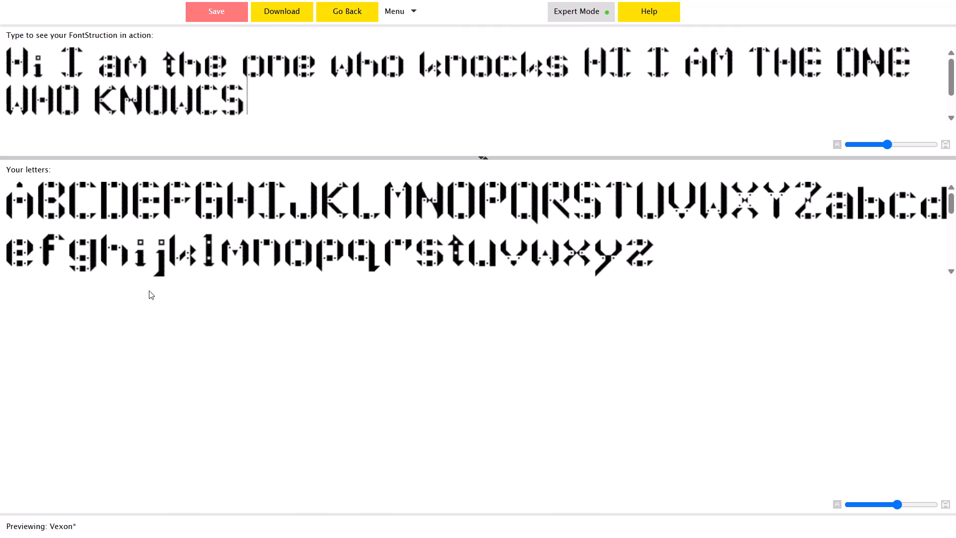
pyautogui.click(365, 7)
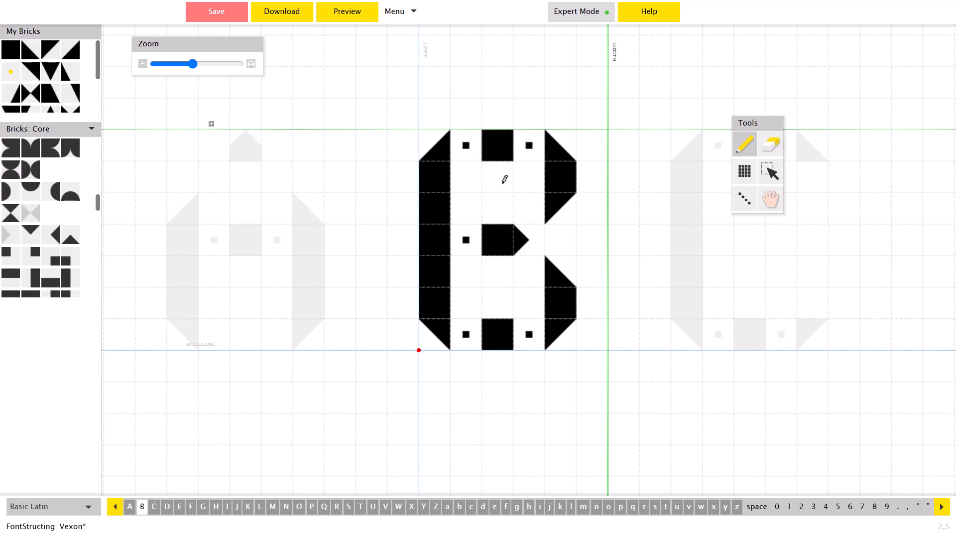
# Switch to the uppercase letter A for editing.
pyautogui.press('Right')
pyautogui.press('Left')
pyautogui.press('Left')
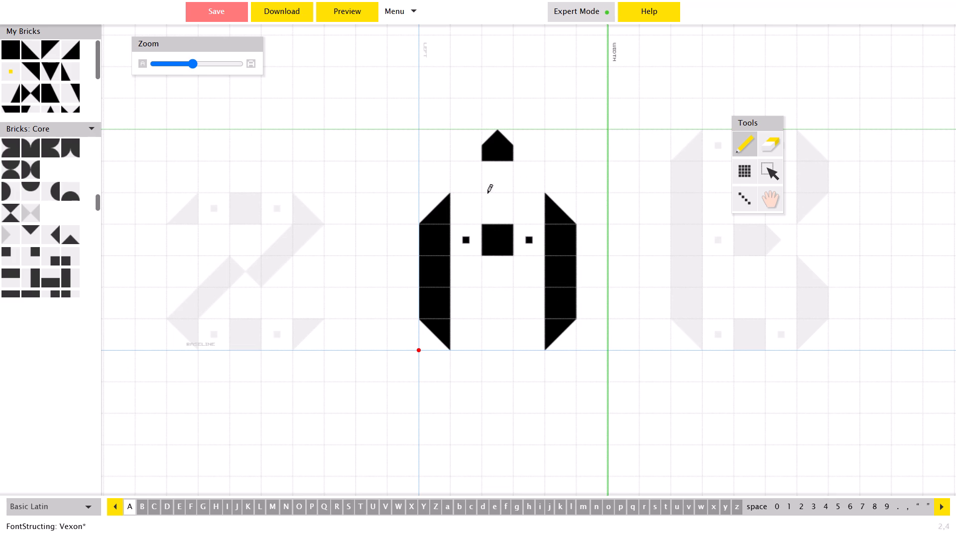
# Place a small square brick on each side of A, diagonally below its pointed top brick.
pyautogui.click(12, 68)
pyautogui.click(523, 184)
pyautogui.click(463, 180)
# Preview the font to check A with the two added small squares, and return to the letter editor.
pyautogui.click(341, 20)
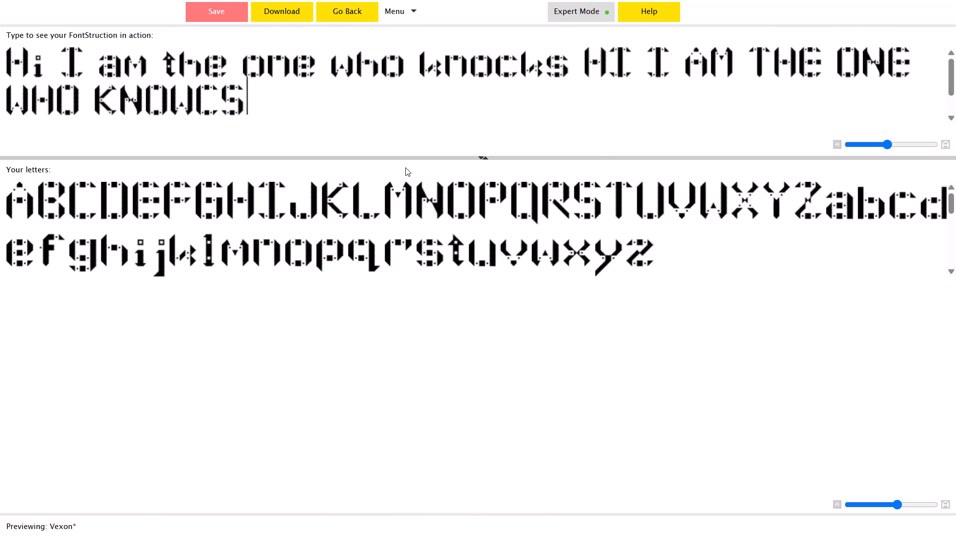
pyautogui.click(345, 15)
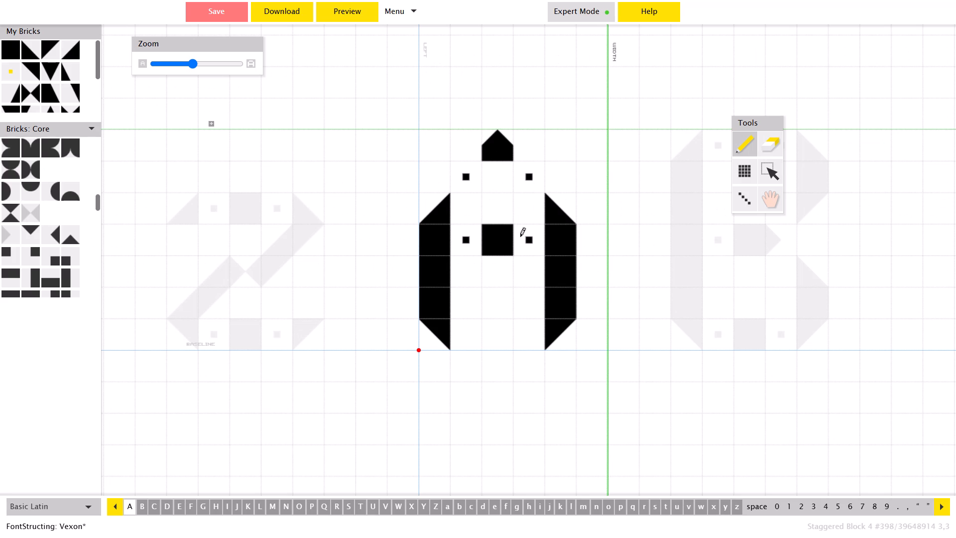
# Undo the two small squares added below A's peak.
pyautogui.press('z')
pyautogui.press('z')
# Preview the font to compare A without the extra small squares, and return to the letter editor.
pyautogui.click(344, 11)
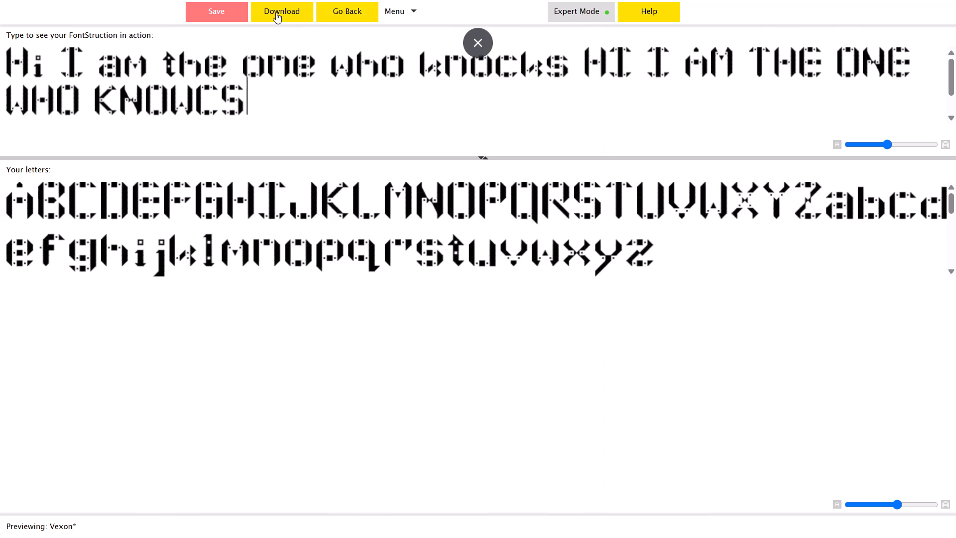
pyautogui.click(358, 16)
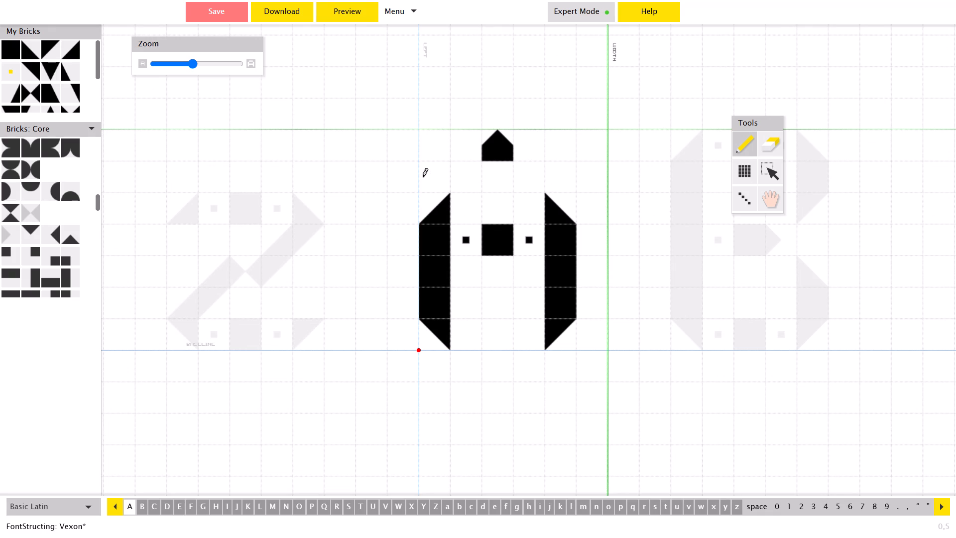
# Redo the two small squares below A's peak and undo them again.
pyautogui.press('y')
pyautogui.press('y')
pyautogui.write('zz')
# Build diagonal strokes from A's peak down to both stems, using two half-square triangle bricks on each side.
pyautogui.scroll(4, 36, 75)
pyautogui.click(38, 52)
pyautogui.click(37, 52)
pyautogui.click(526, 185)
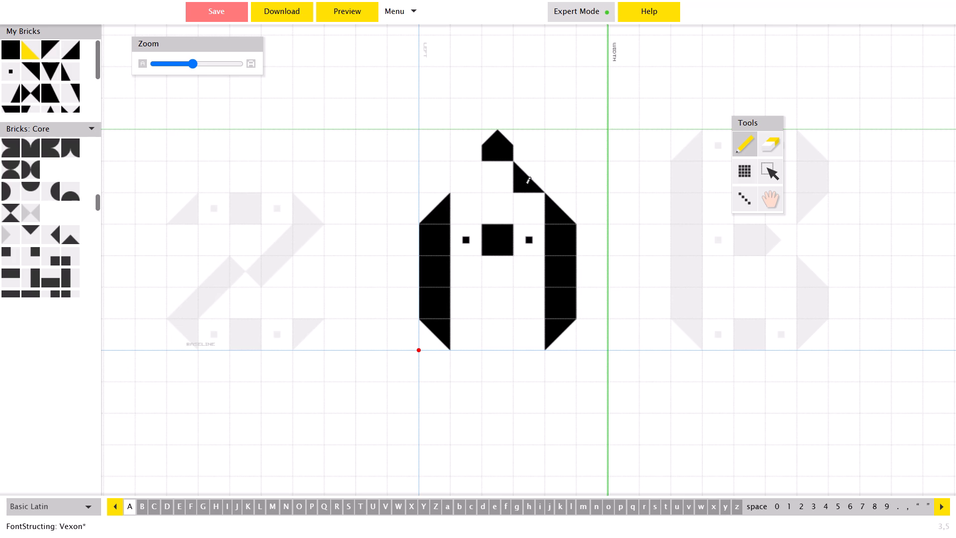
pyautogui.click(462, 183)
pyautogui.doubleClick(462, 183)
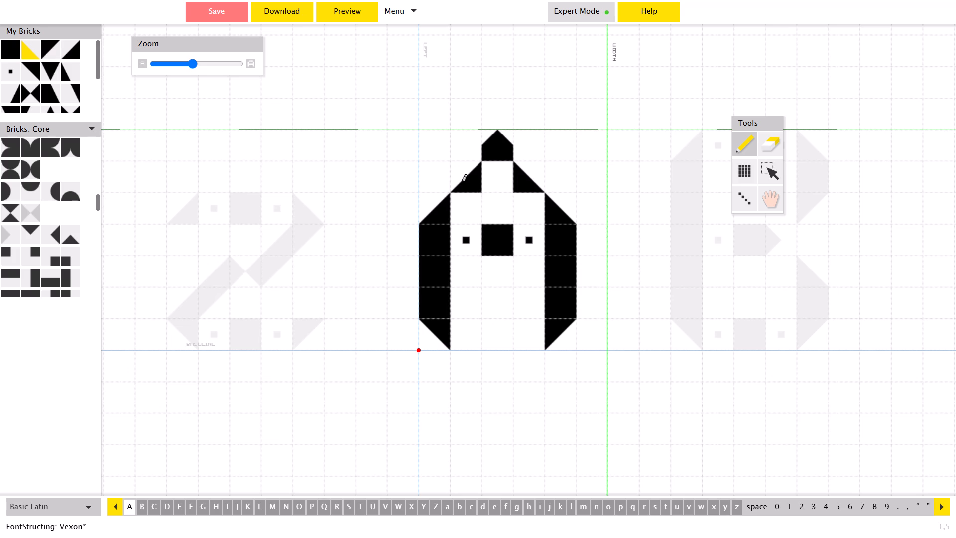
pyautogui.click(514, 212)
pyautogui.click(519, 212)
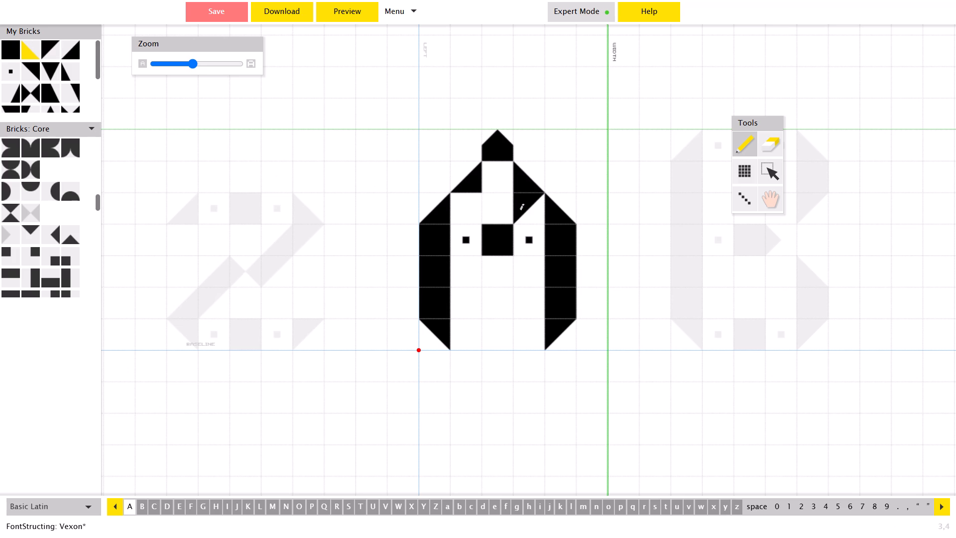
pyautogui.click(519, 212)
pyautogui.click(519, 212)
pyautogui.click(519, 212)
pyautogui.click(451, 208)
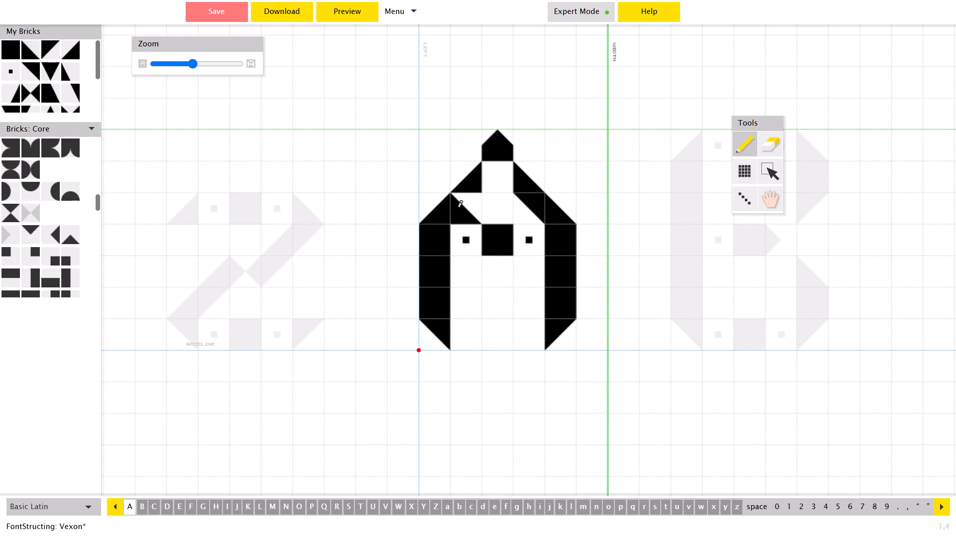
pyautogui.click(463, 209)
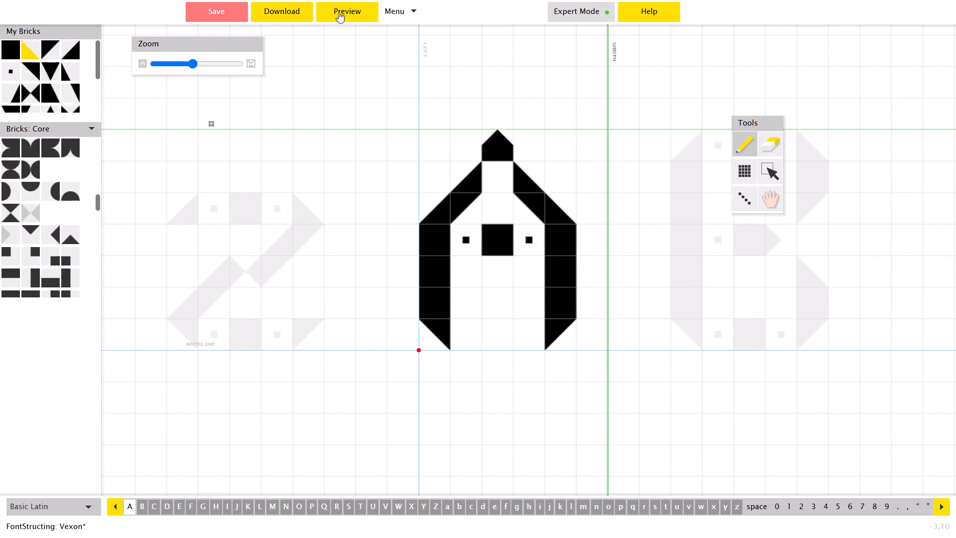
# Preview the font to check A with the diagonal strokes, and return to the letter editor.
pyautogui.click(339, 12)
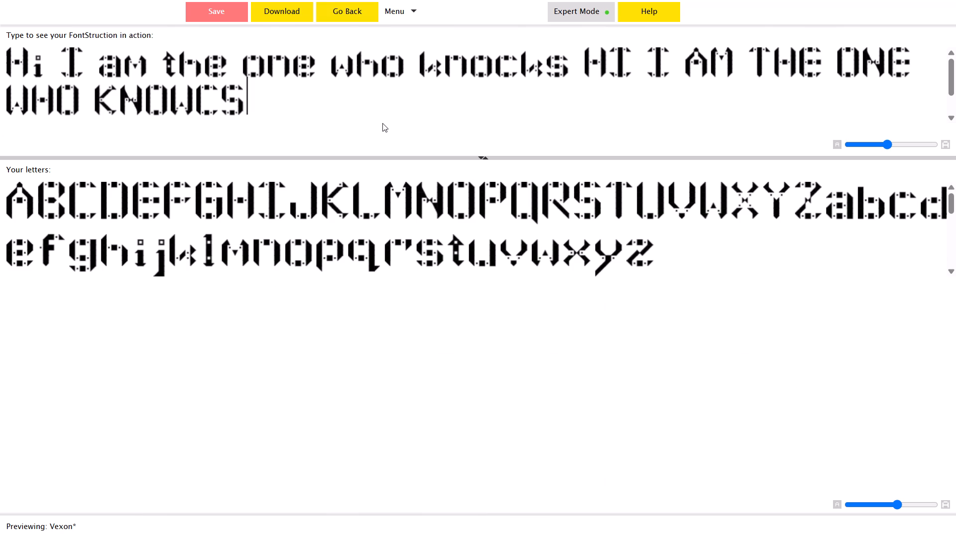
pyautogui.click(343, 12)
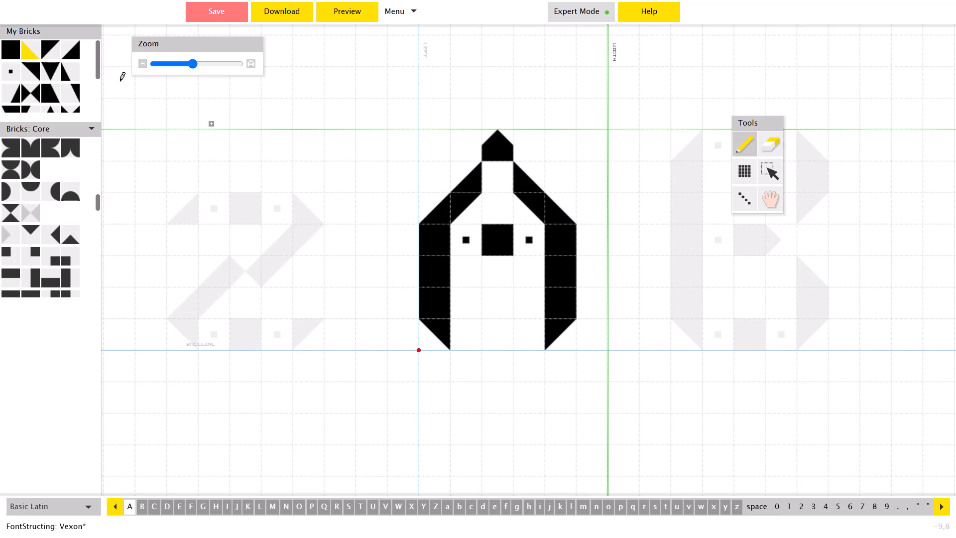
# Fill the gap directly below A's pointed top with a full square brick.
pyautogui.click(4, 51)
pyautogui.click(502, 181)
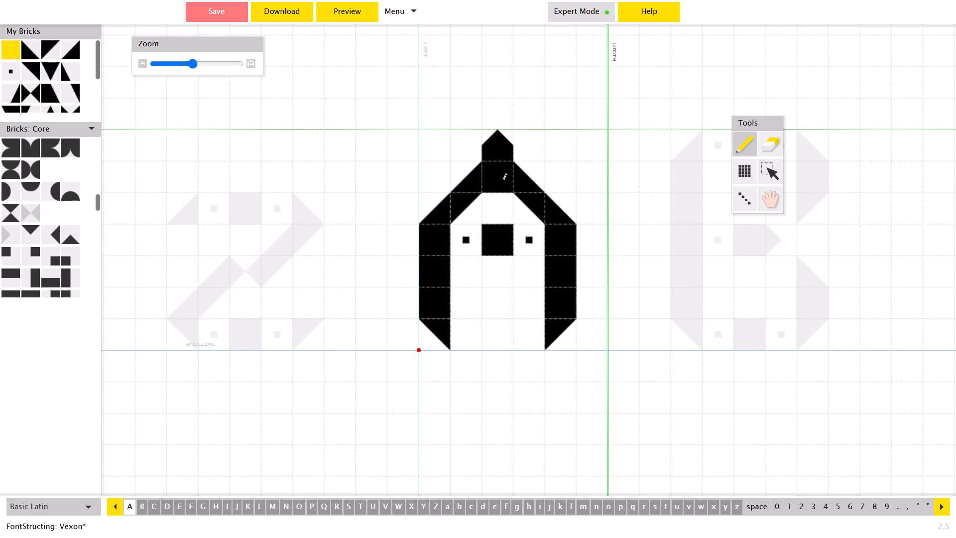
# Preview the font to check A with its filled peak.
pyautogui.click(334, 16)
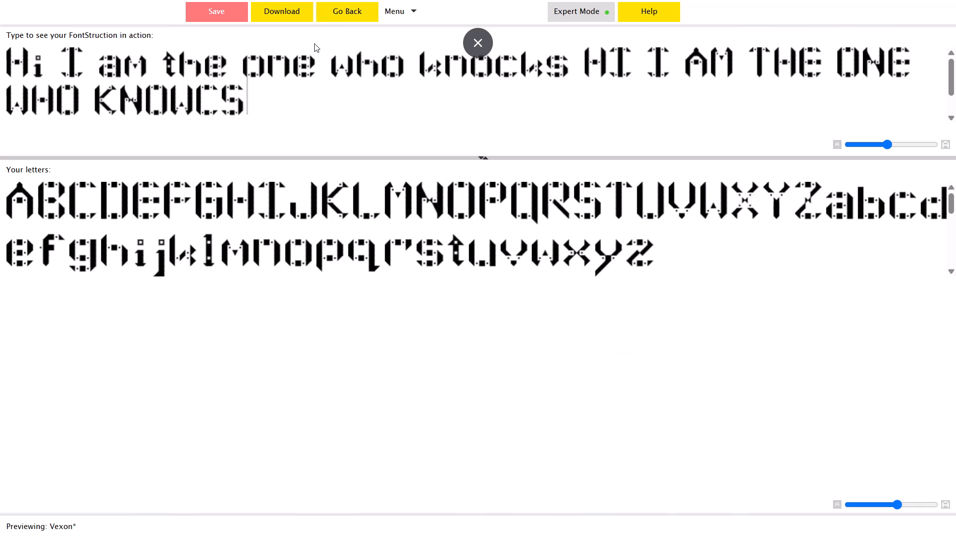